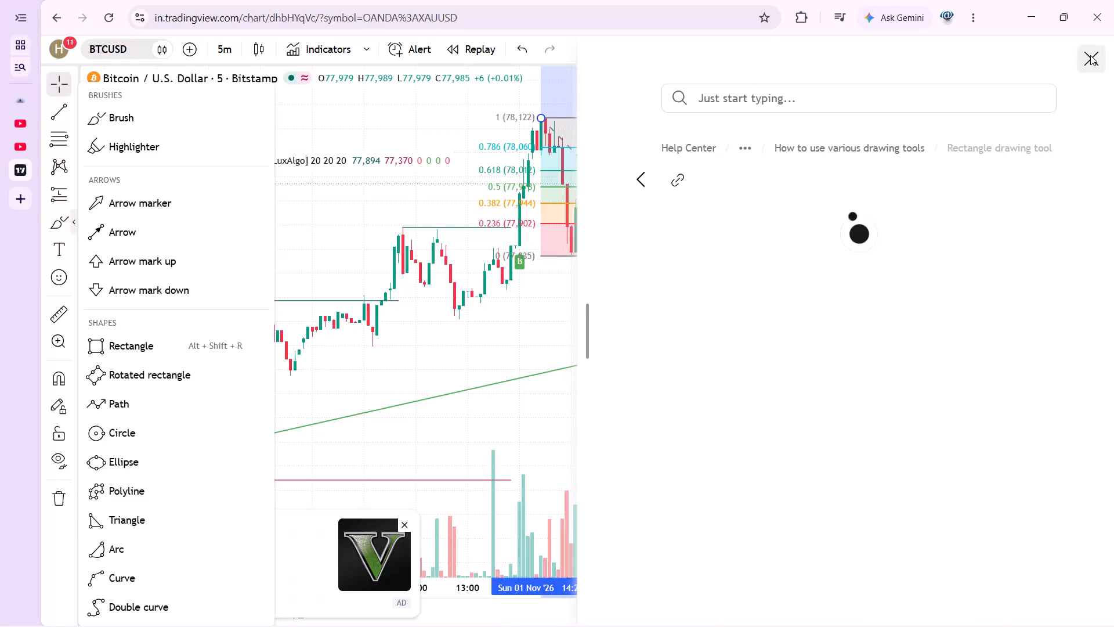
Draw a rectangle on the BTCUSD chart between the 0.618 and 0.5 Fib levels, about 78,012 to 77,977, from 14:25 to 19:00.
left_click(1090, 55)
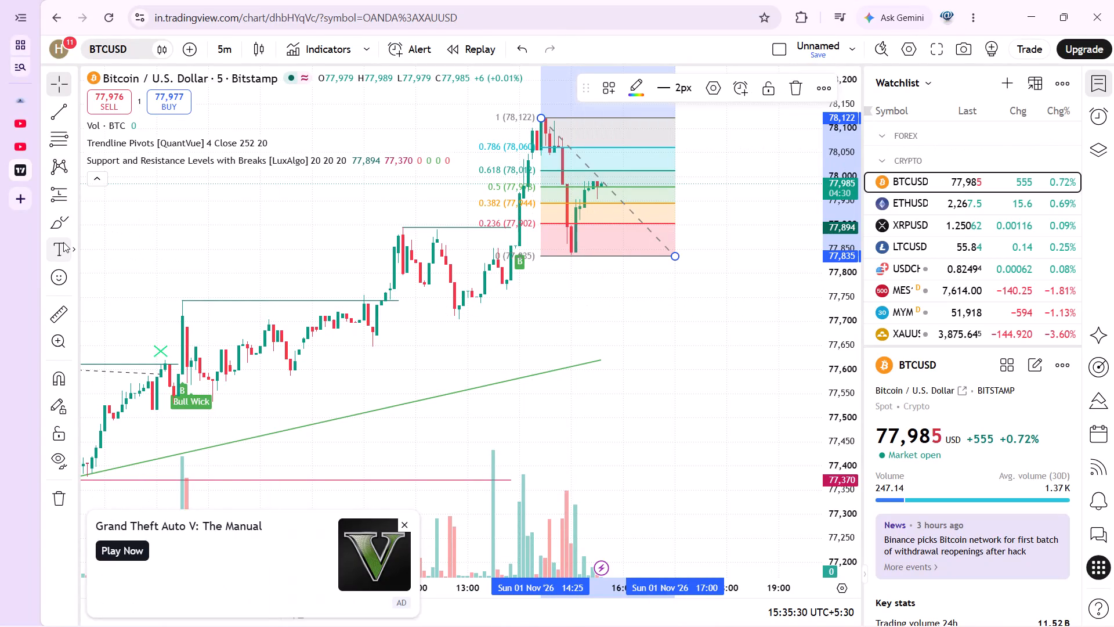
left_click(72, 227)
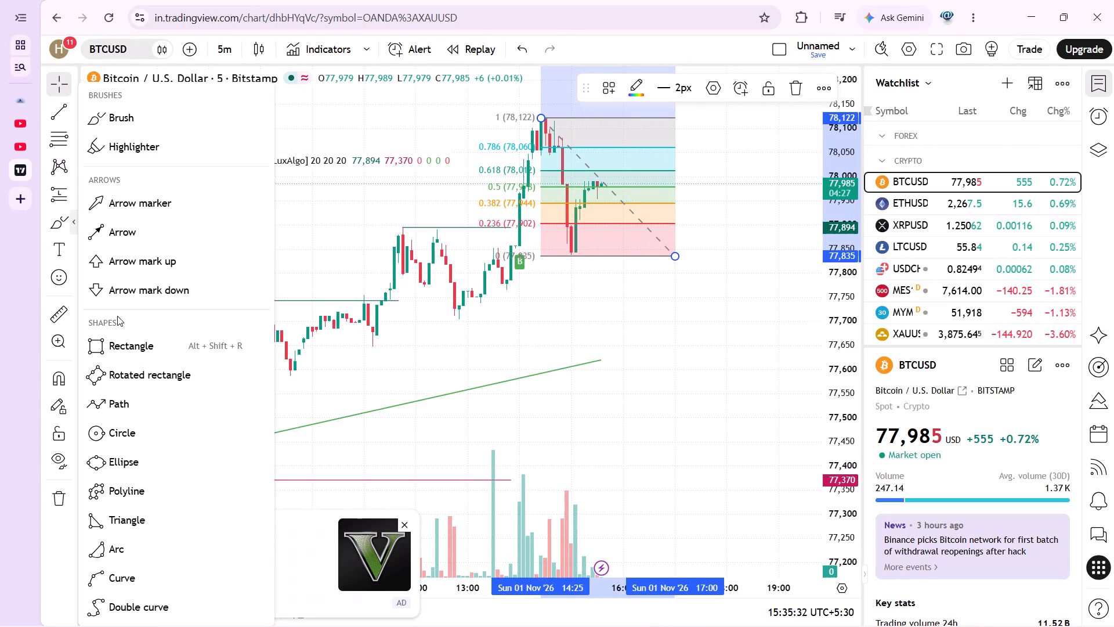
left_click(129, 342)
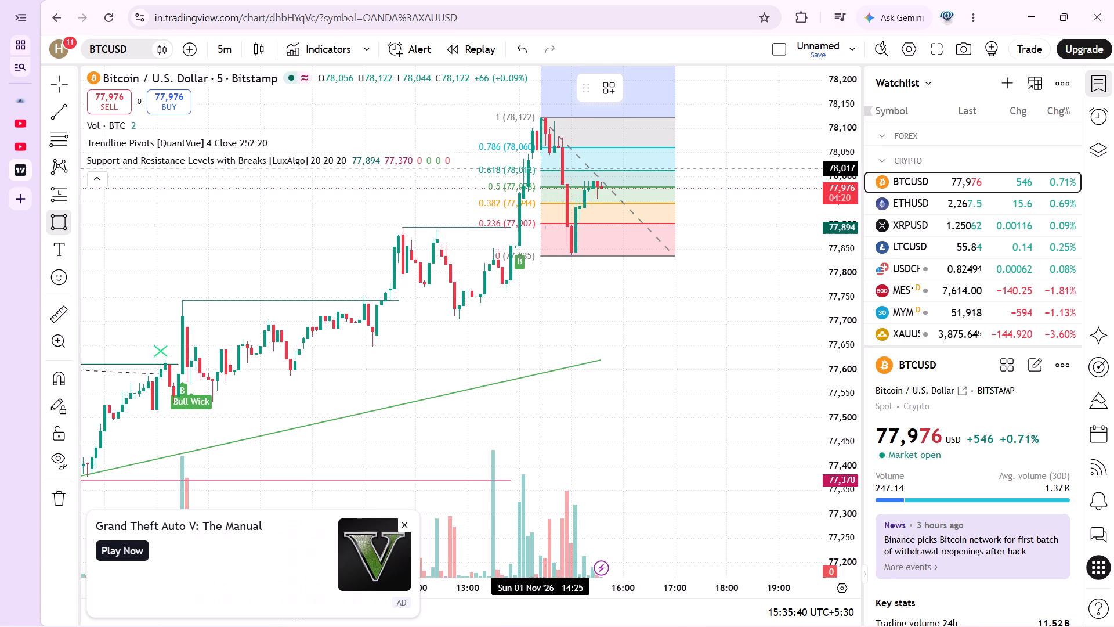
left_click_drag(542, 171, 566, 182)
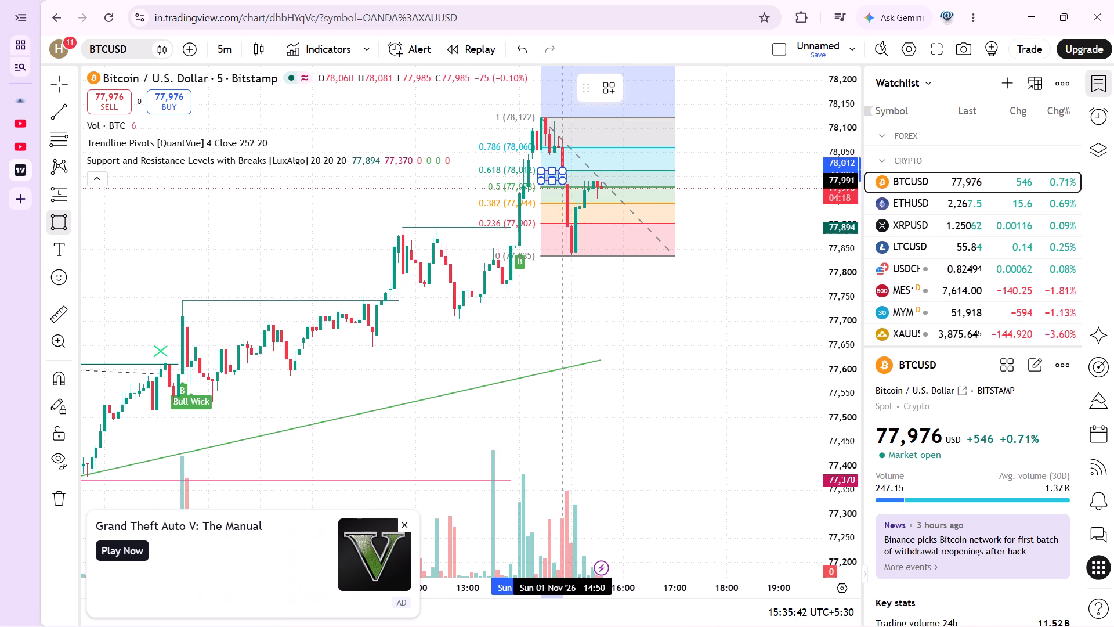
left_click_drag(566, 182, 760, 189)
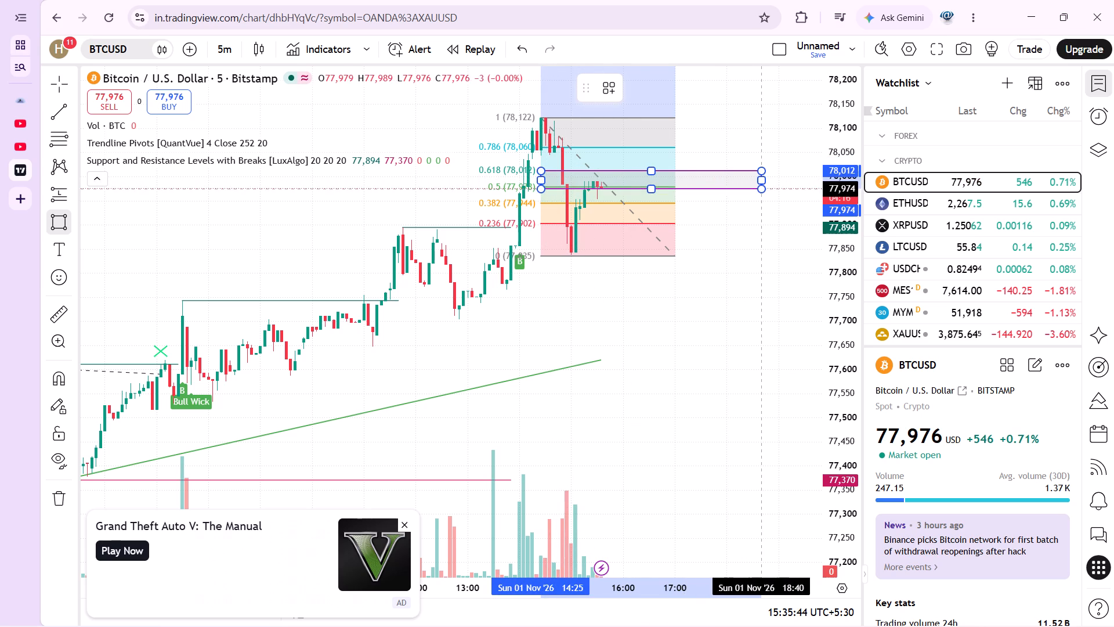
left_click_drag(760, 189, 804, 186)
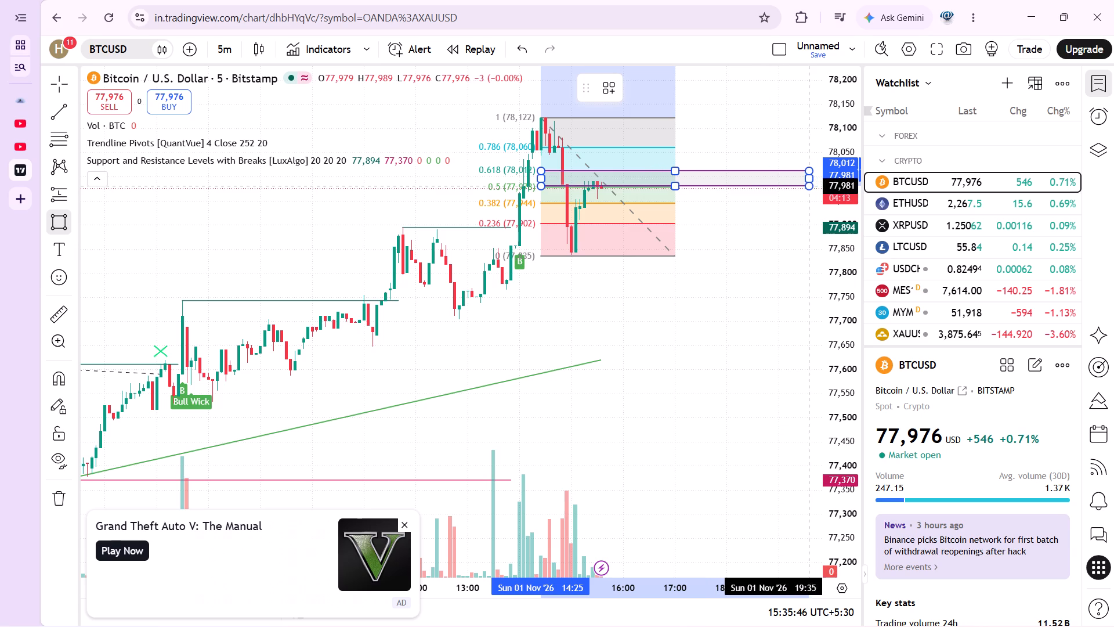
left_click_drag(804, 186, 797, 186)
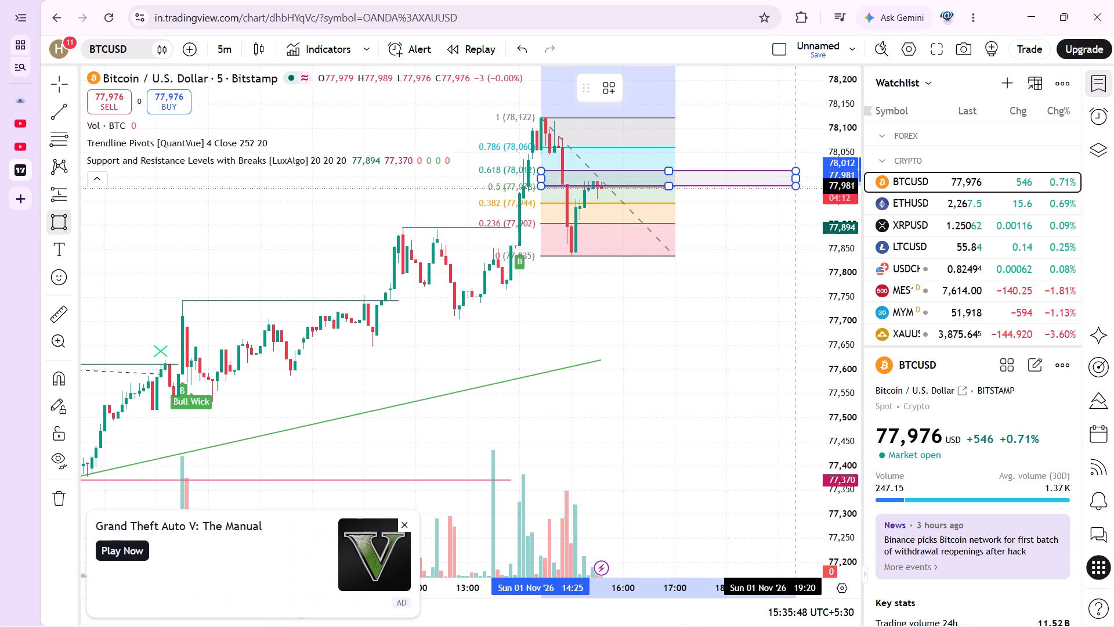
left_click_drag(797, 186, 800, 188)
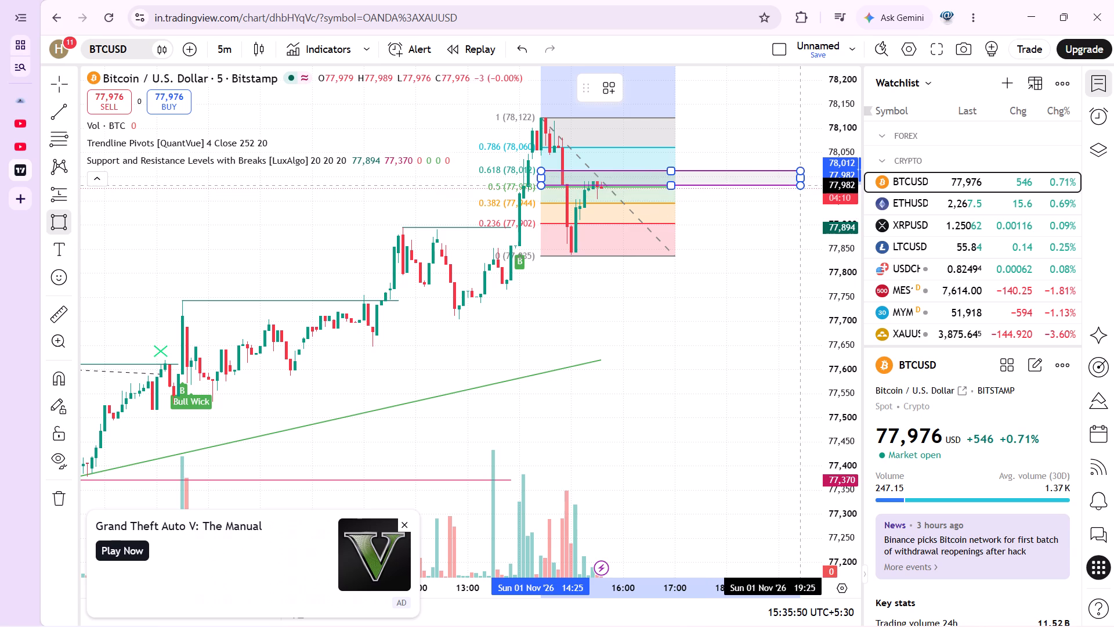
left_click_drag(800, 188, 776, 190)
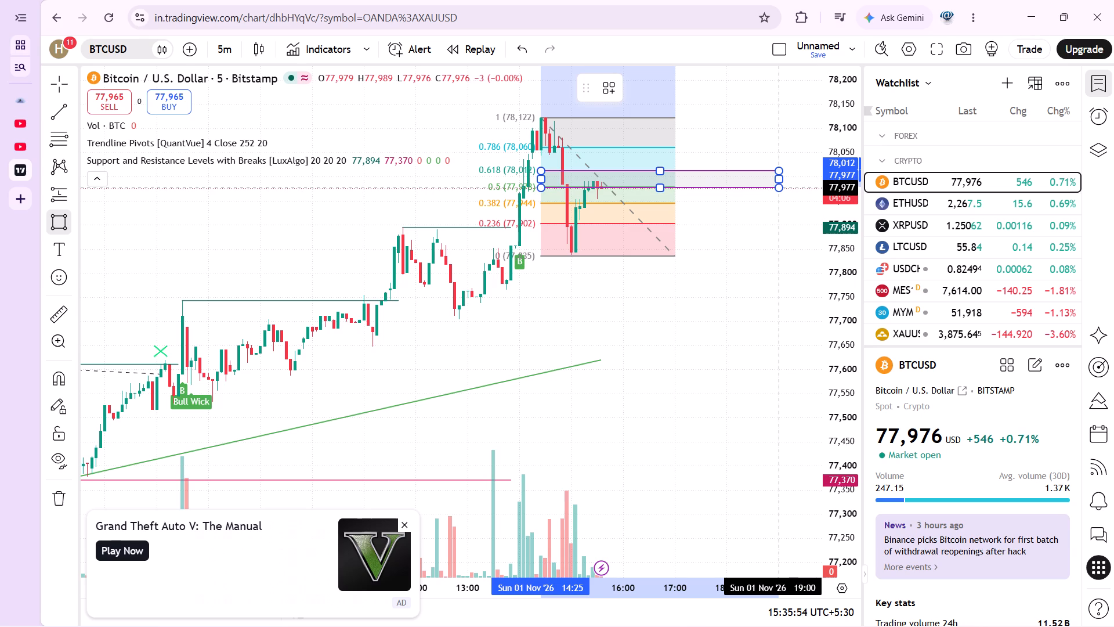
left_click(778, 188)
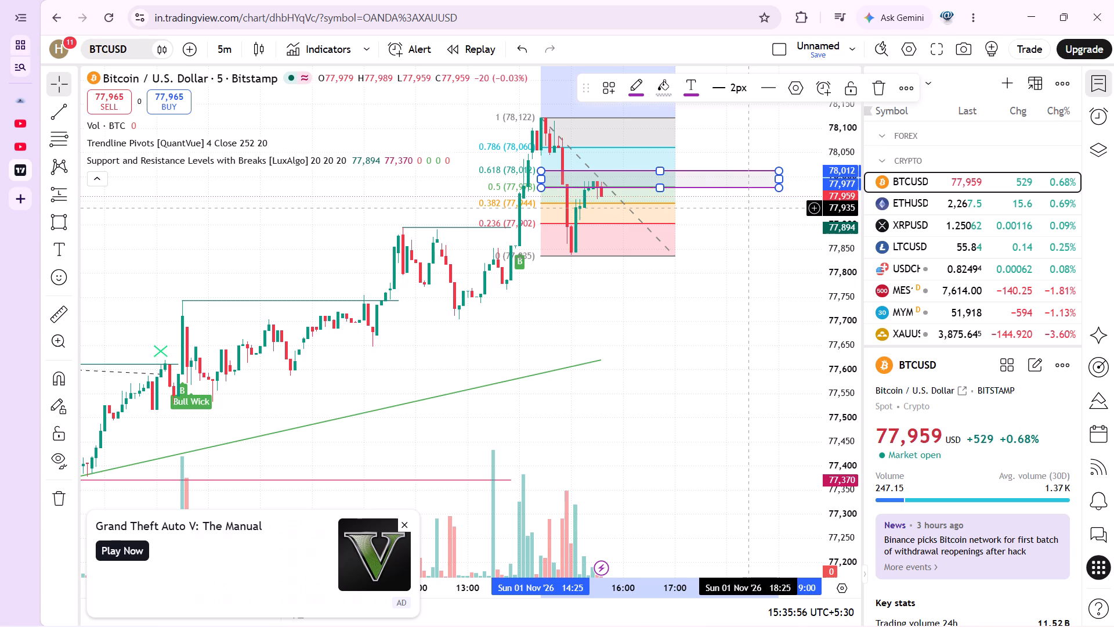
left_click(736, 217)
Delete the Fib retracement from the BTCUSD chart, keeping the rectangle.
left_click(623, 102)
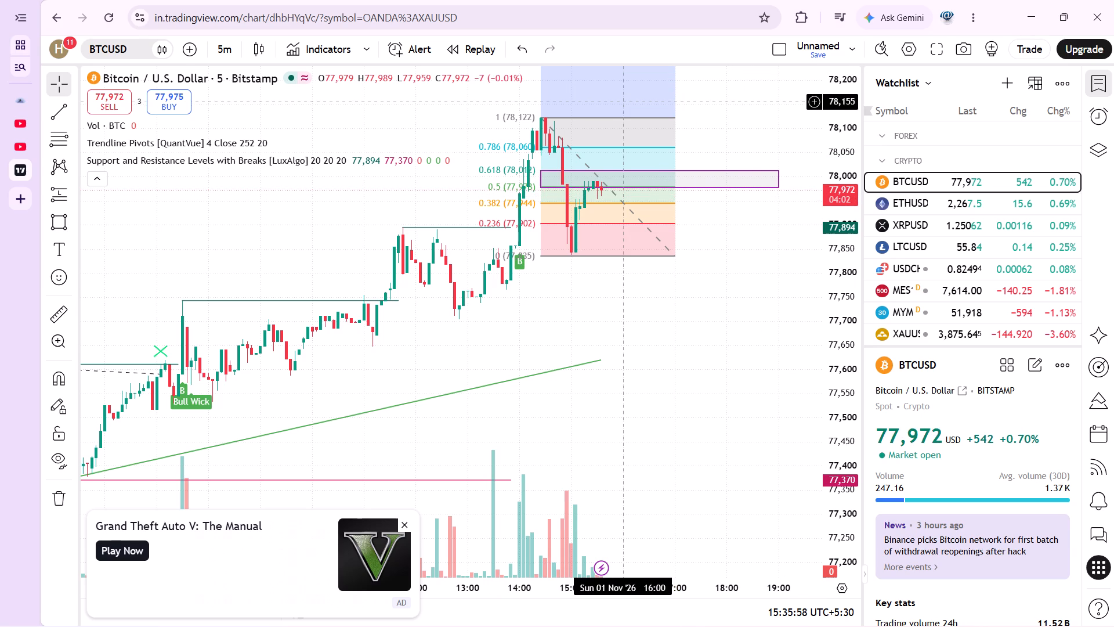
left_click(623, 102)
left_click(641, 125)
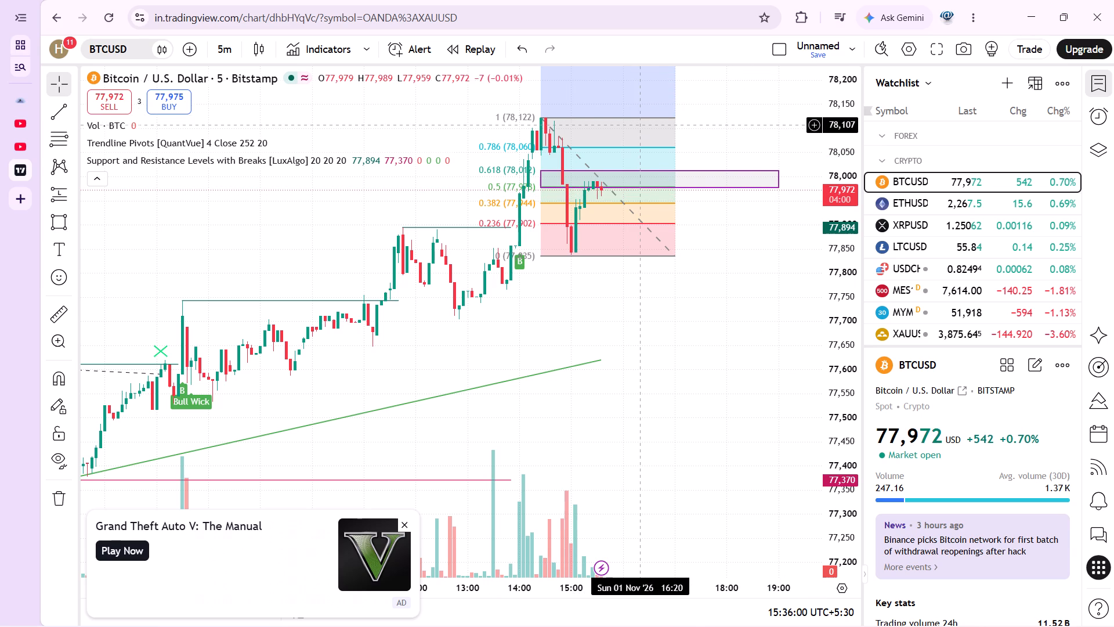
left_click(651, 148)
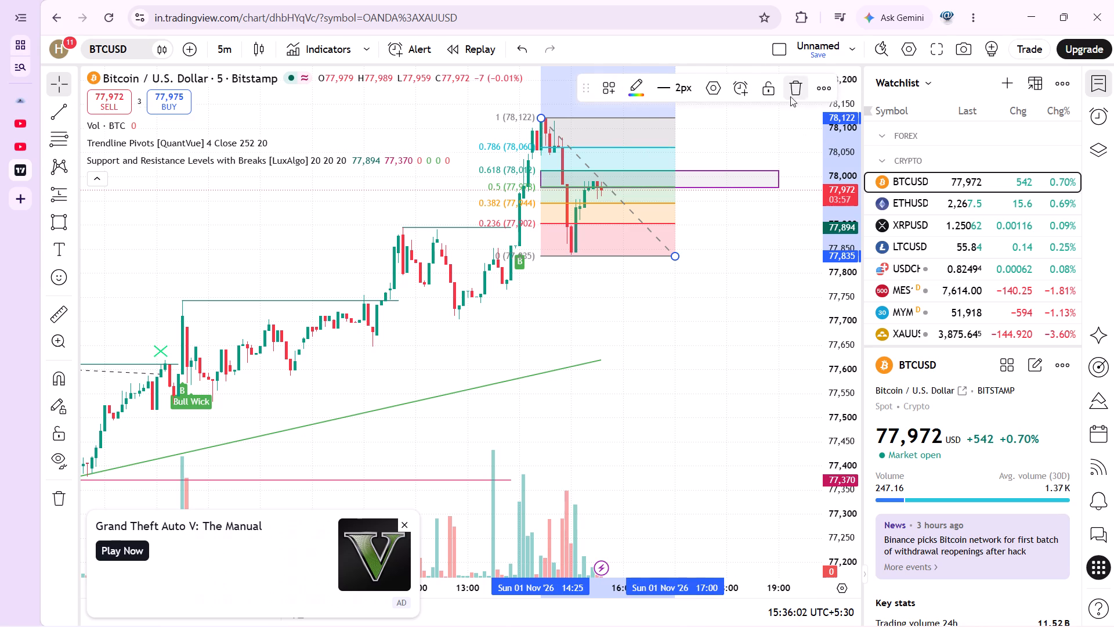
left_click(793, 91)
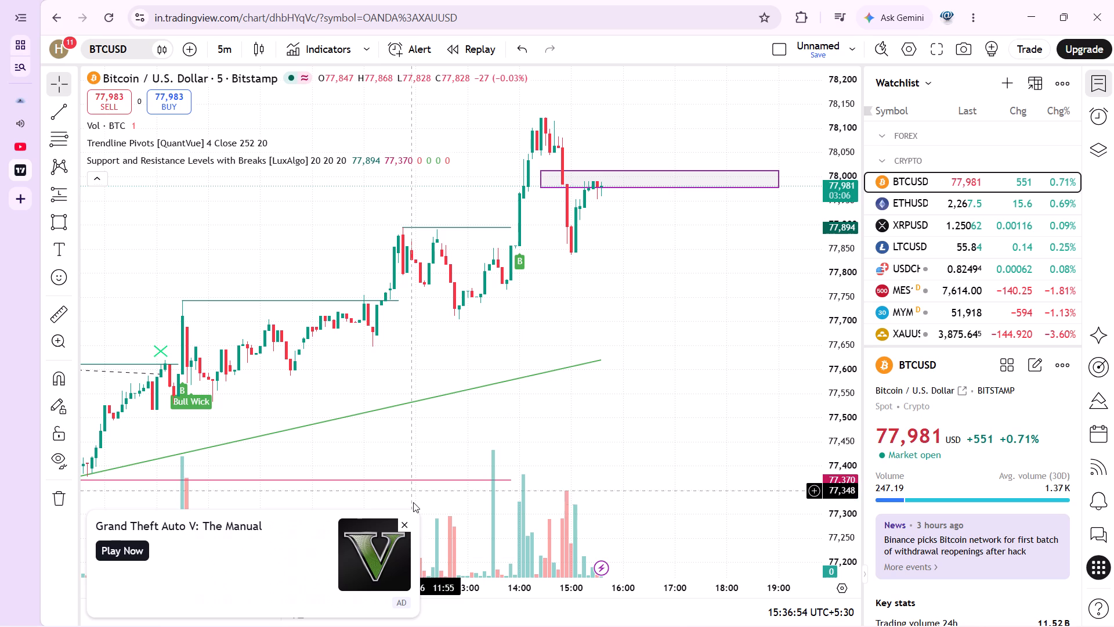
Dismiss the advertisement covering the lower part of the chart.
left_click(406, 522)
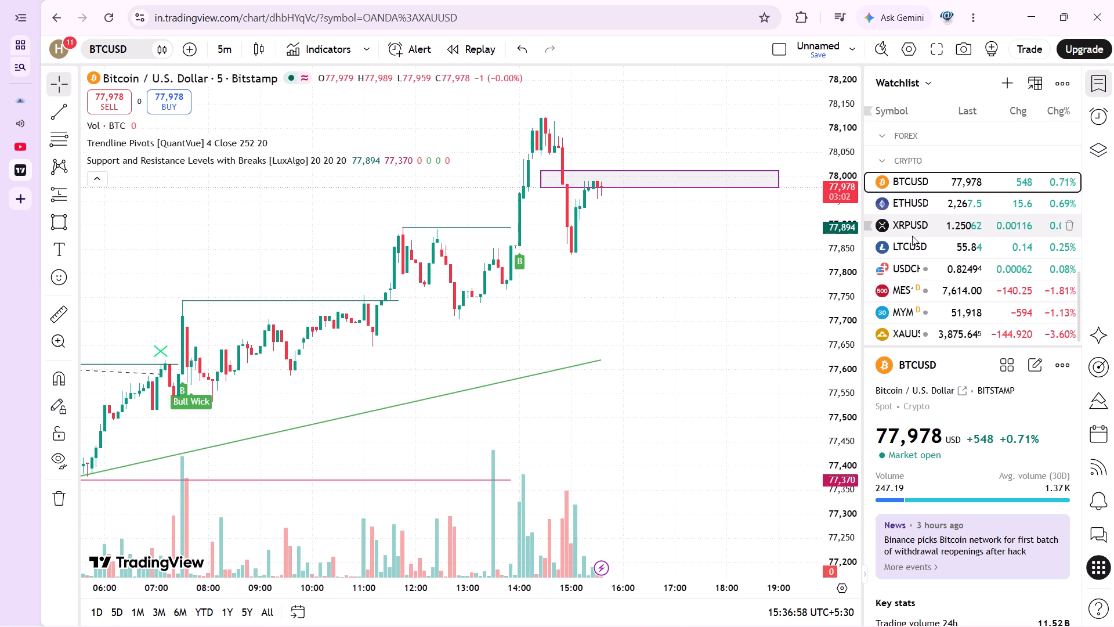
Switch the chart to ETHUSD from the watchlist.
left_click(903, 208)
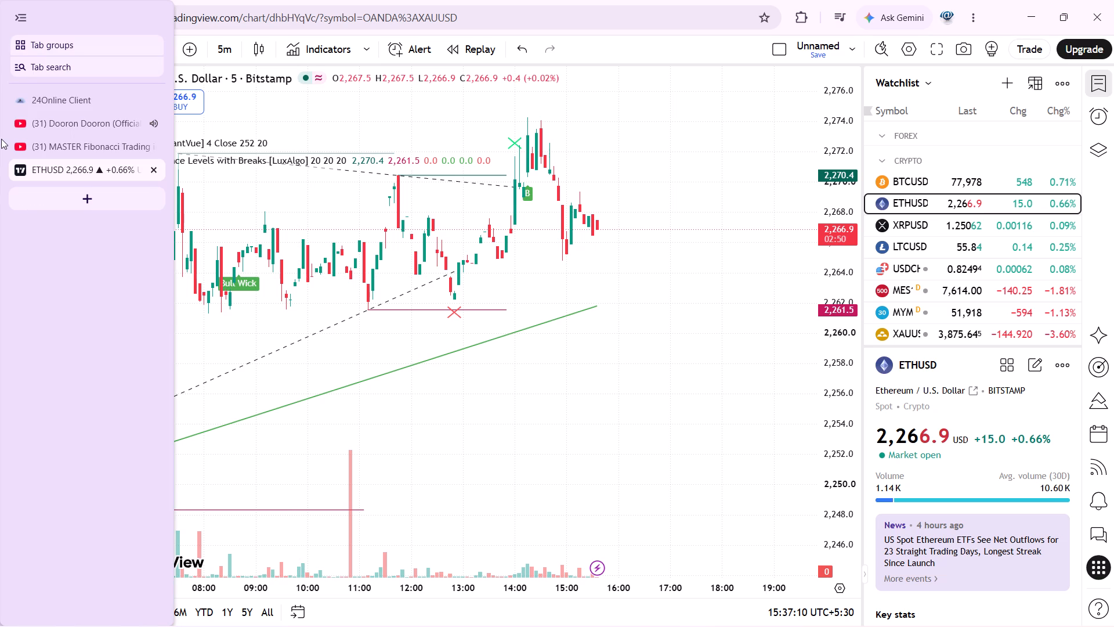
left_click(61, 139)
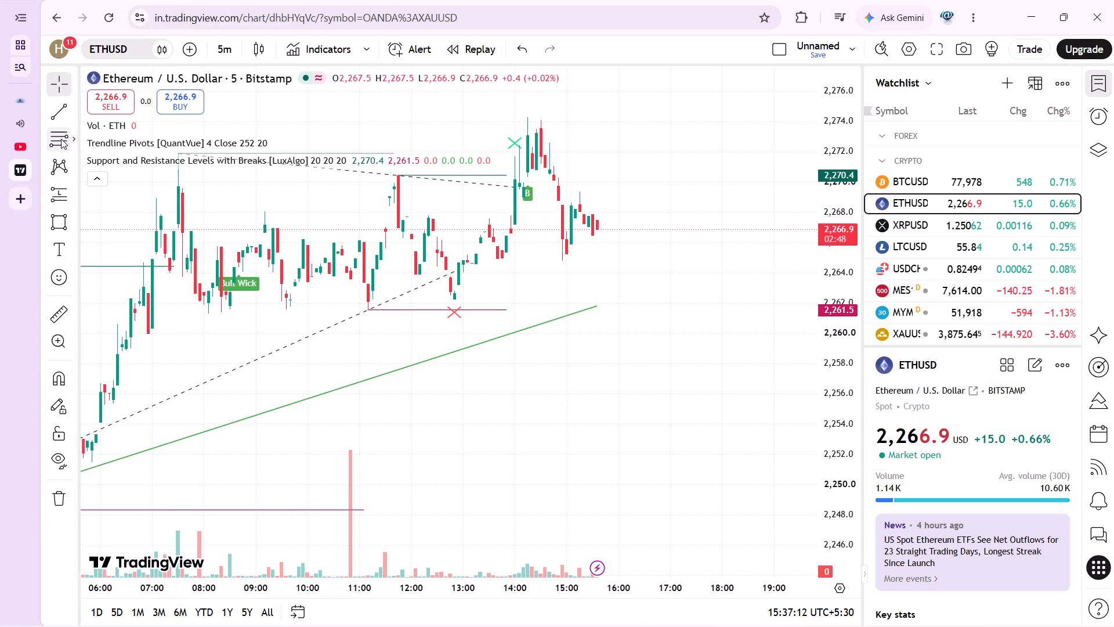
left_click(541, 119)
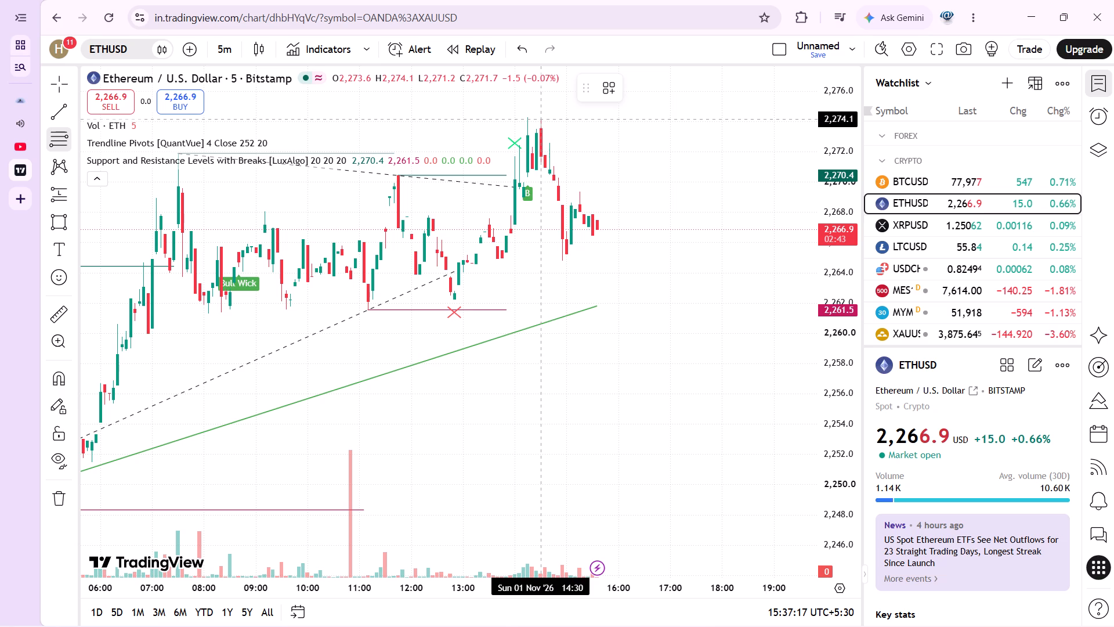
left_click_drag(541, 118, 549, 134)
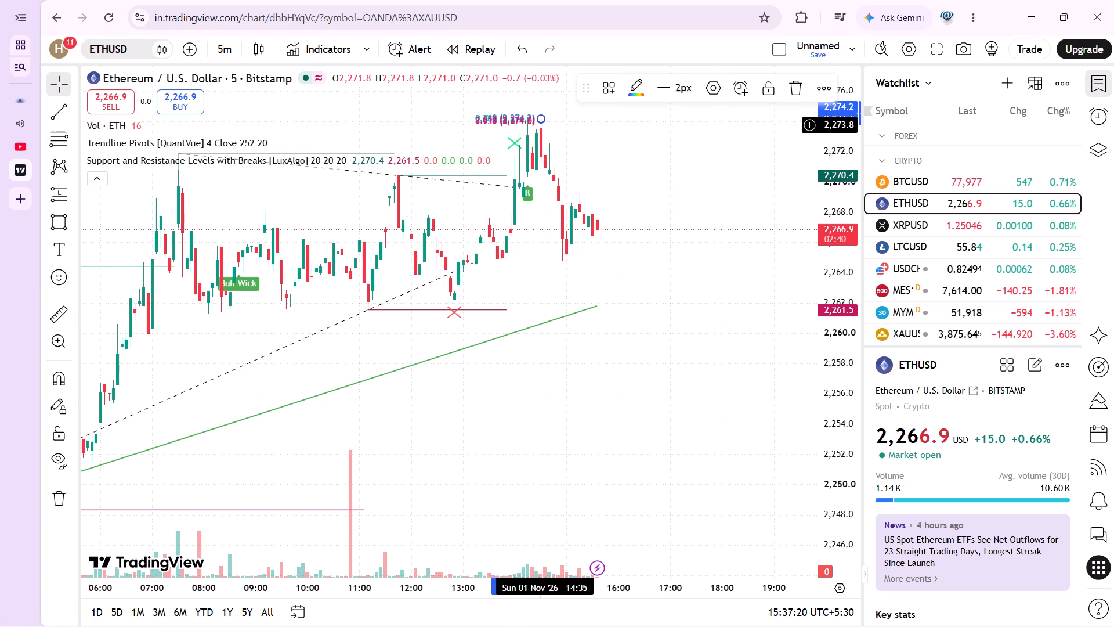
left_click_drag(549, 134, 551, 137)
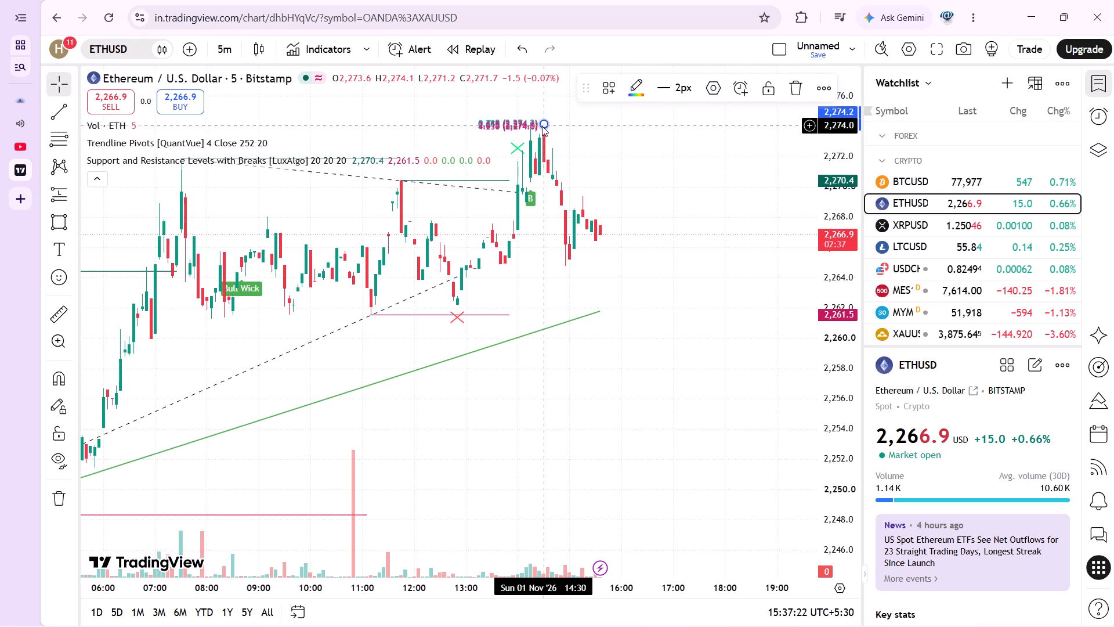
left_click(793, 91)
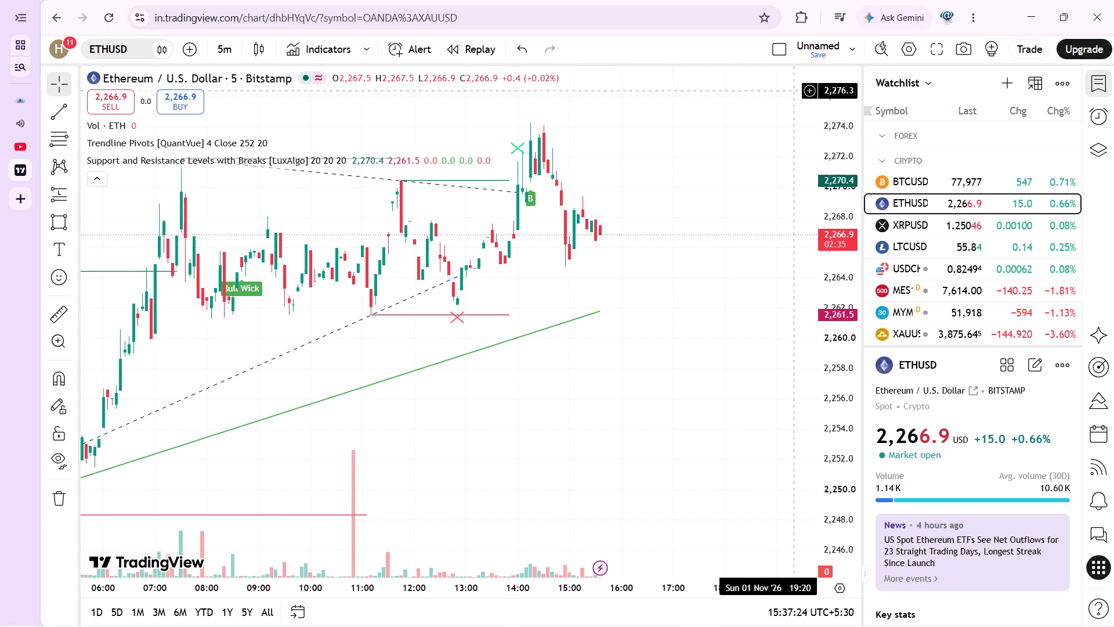
Draw a Fib retracement on the ETHUSD chart from the 14:30 high at about 2,274.1 down to the swing low at about 2,264.8.
left_click(59, 132)
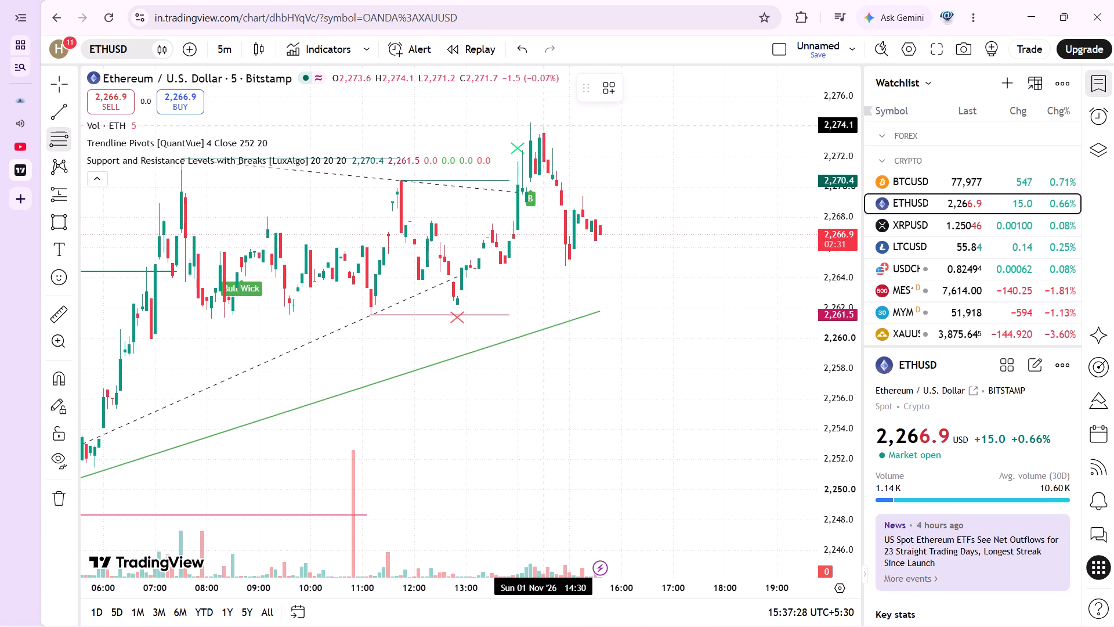
left_click_drag(545, 125, 619, 219)
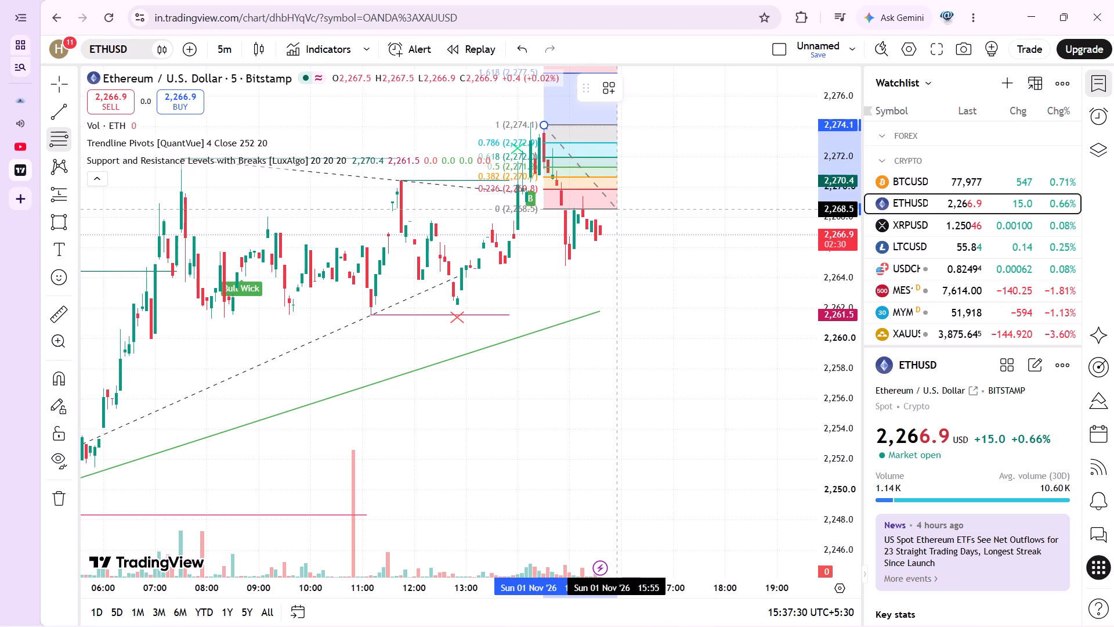
left_click_drag(619, 219, 641, 266)
left_click(641, 266)
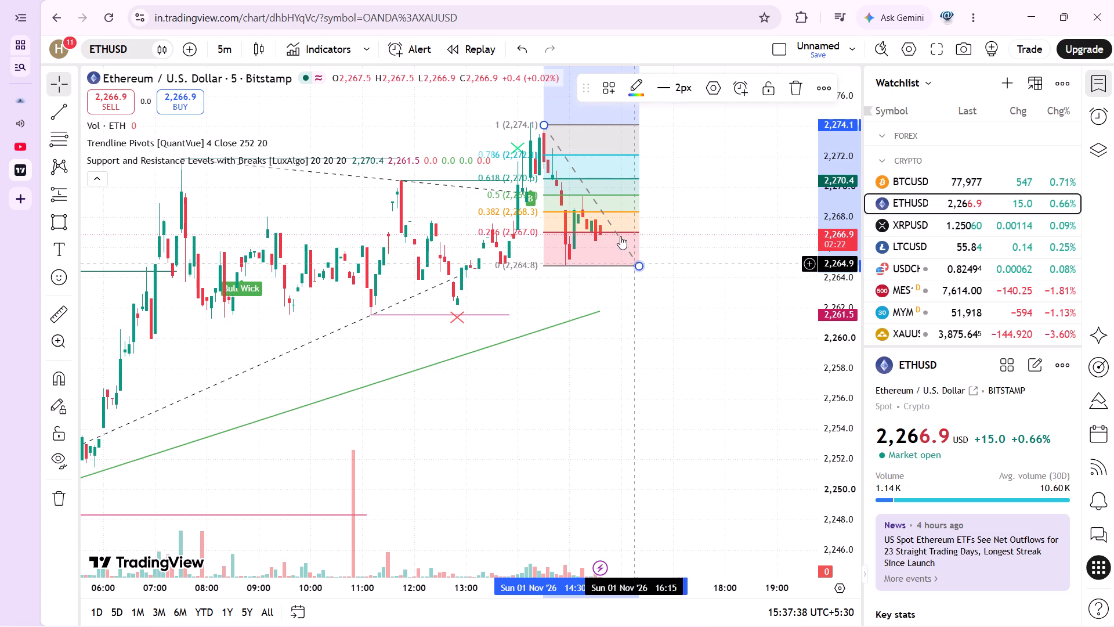
Draw a rectangle between the 0.618 and 0.5 Fib levels, about 2,270.5 to 2,269.5, from 14:30 to 17:50.
left_click(62, 223)
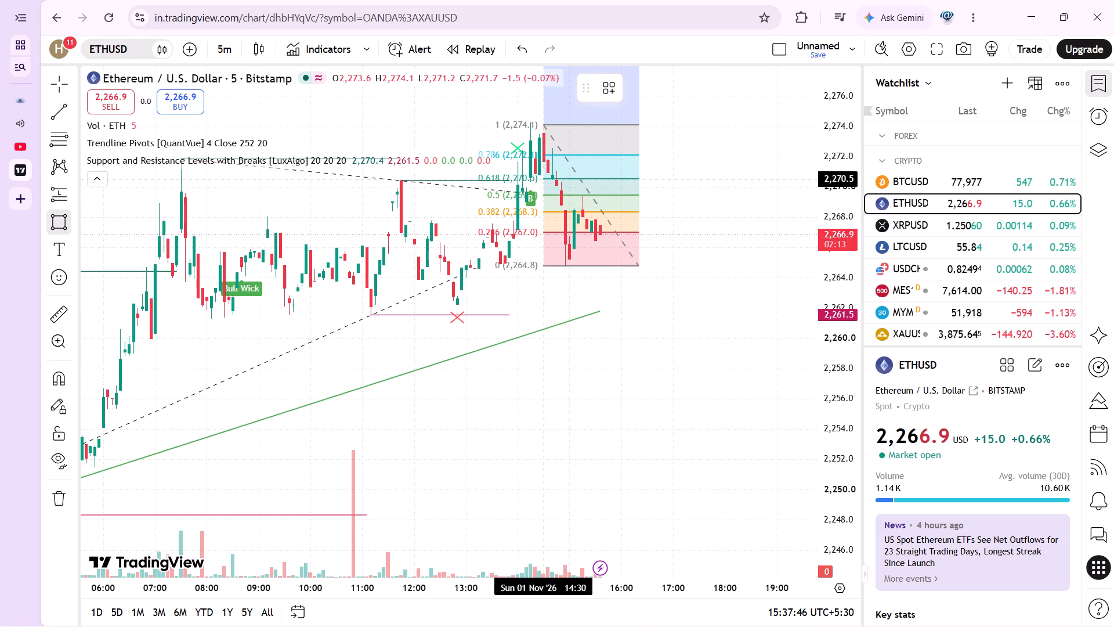
left_click_drag(546, 179, 709, 194)
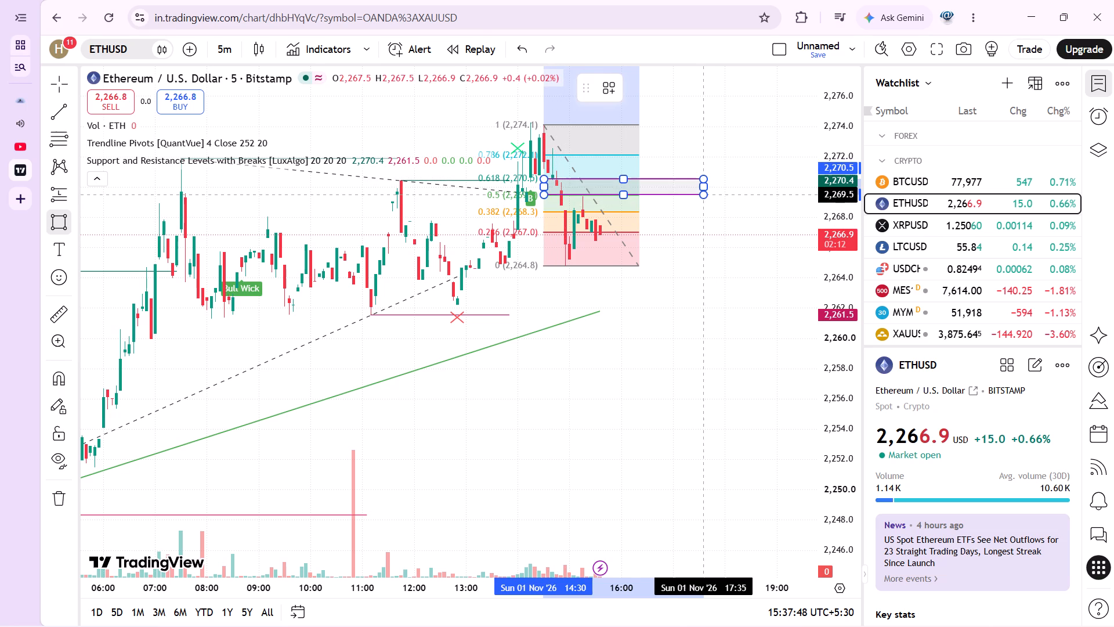
left_click_drag(709, 194, 717, 194)
left_click(717, 194)
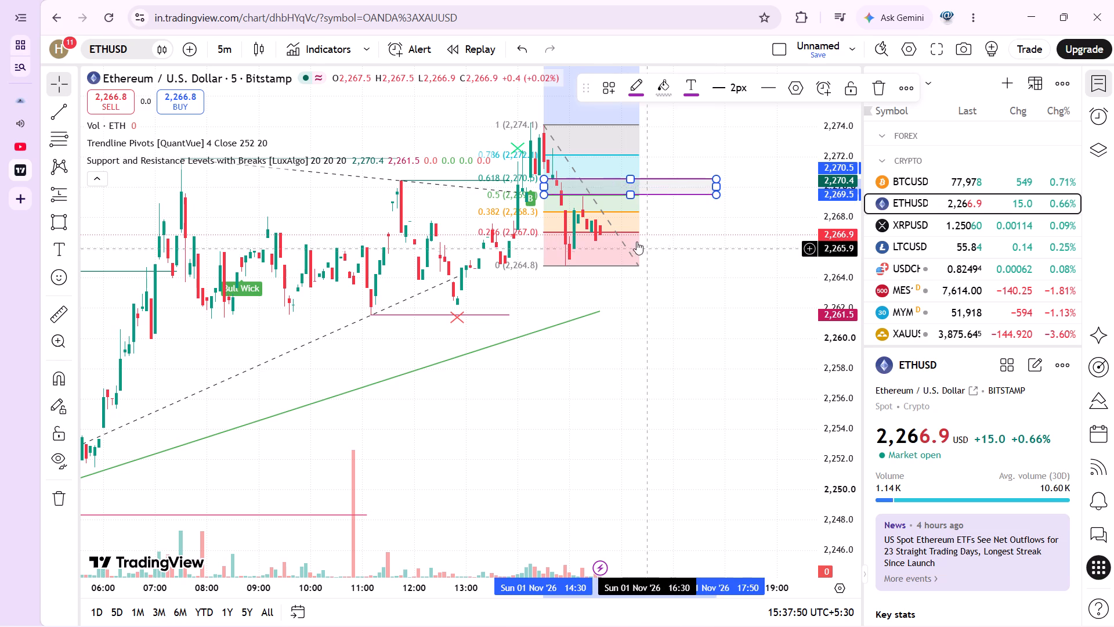
Delete the Fib retracement from the ETHUSD chart, keeping the rectangle.
left_click(625, 238)
left_click(621, 229)
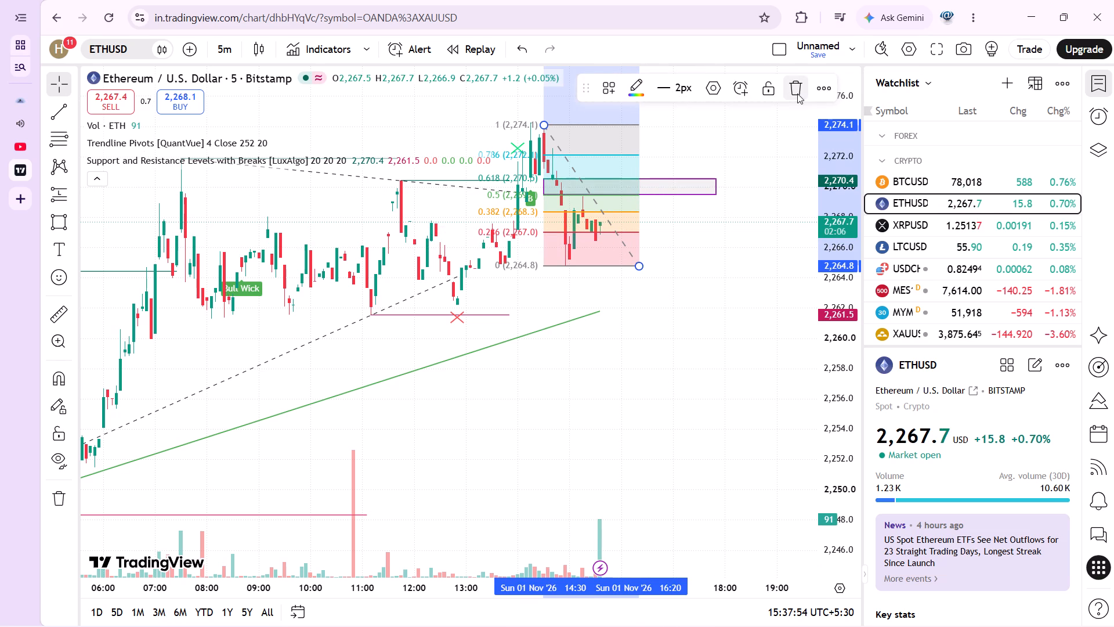
left_click(797, 93)
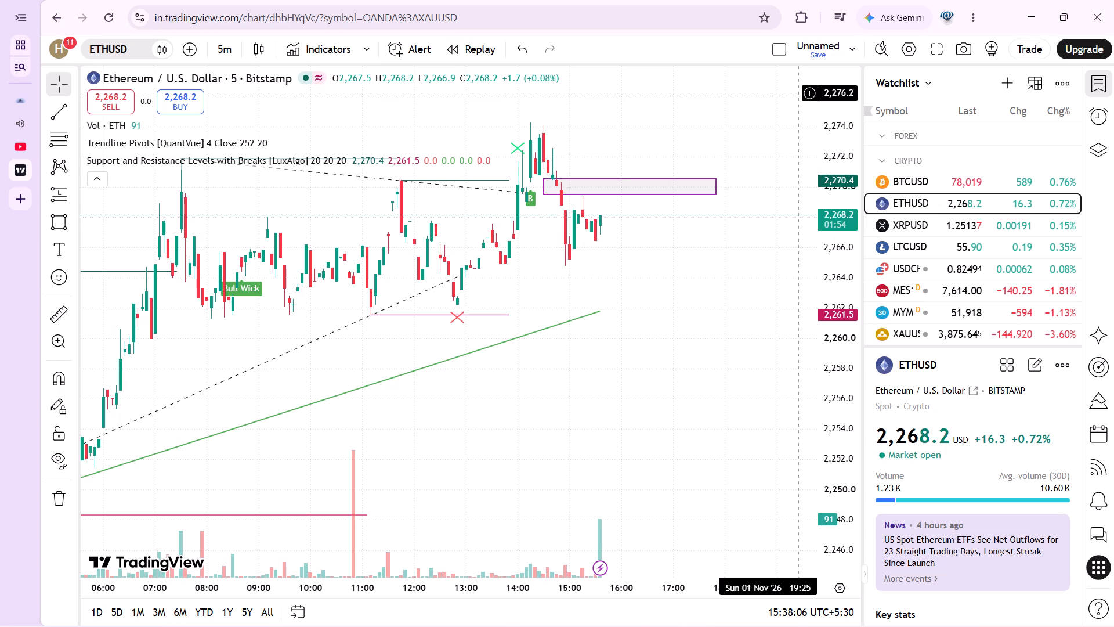
View the XRPUSD chart from the watchlist.
left_click(904, 224)
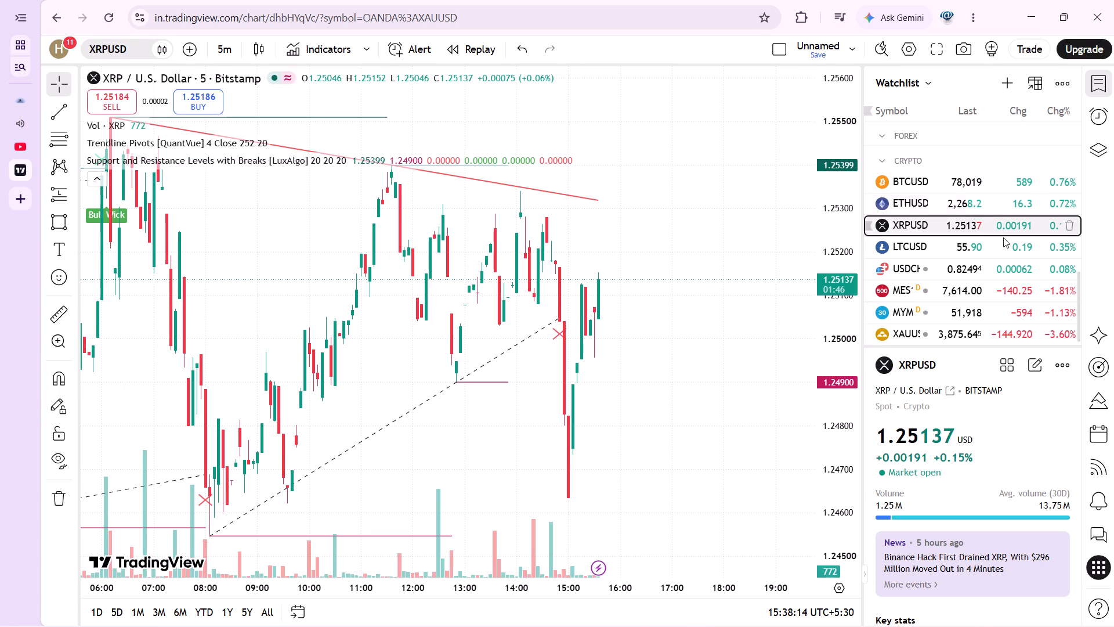
Switch the chart to EURUSD from the watchlist's Forex section.
scroll(903, 256, "down", 4)
scroll(903, 256, "up", 4)
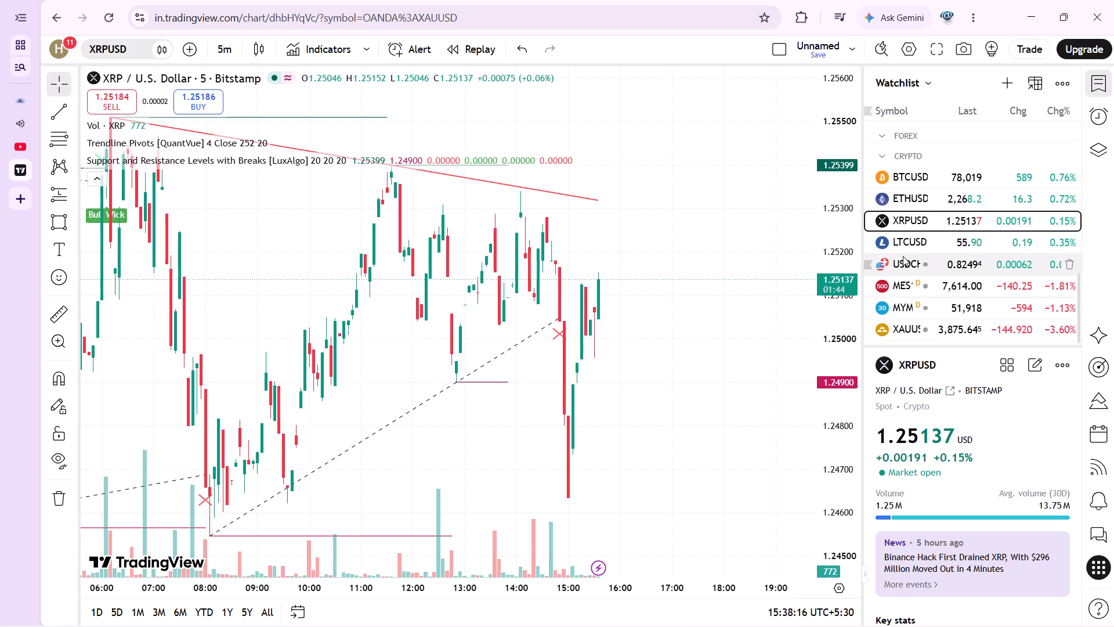
scroll(903, 256, "up", 1)
scroll(903, 256, "down", 2)
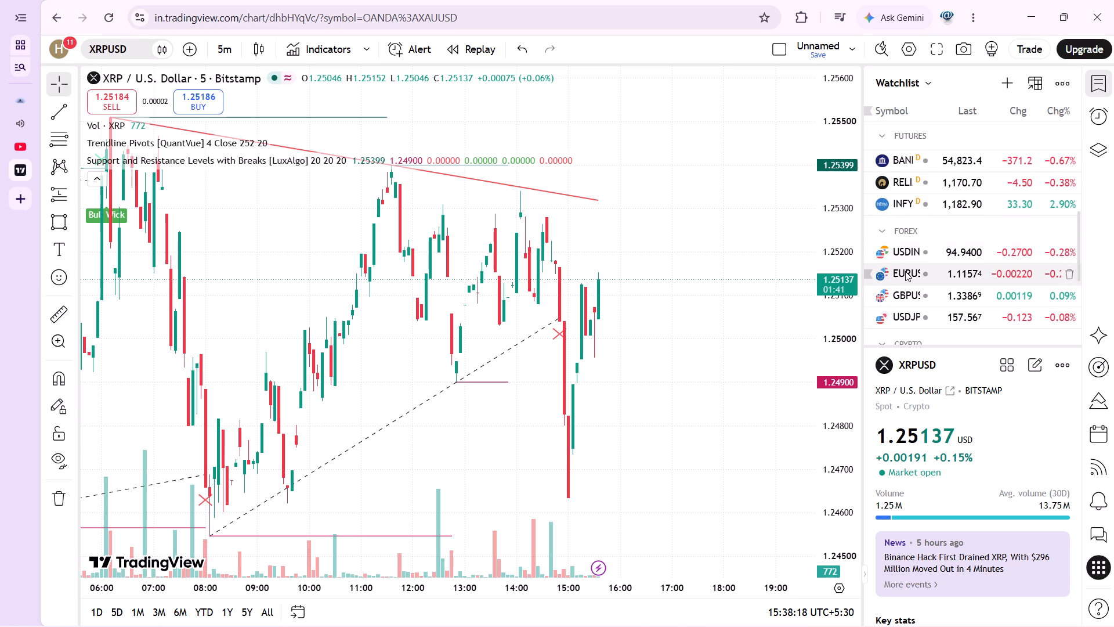
left_click(905, 271)
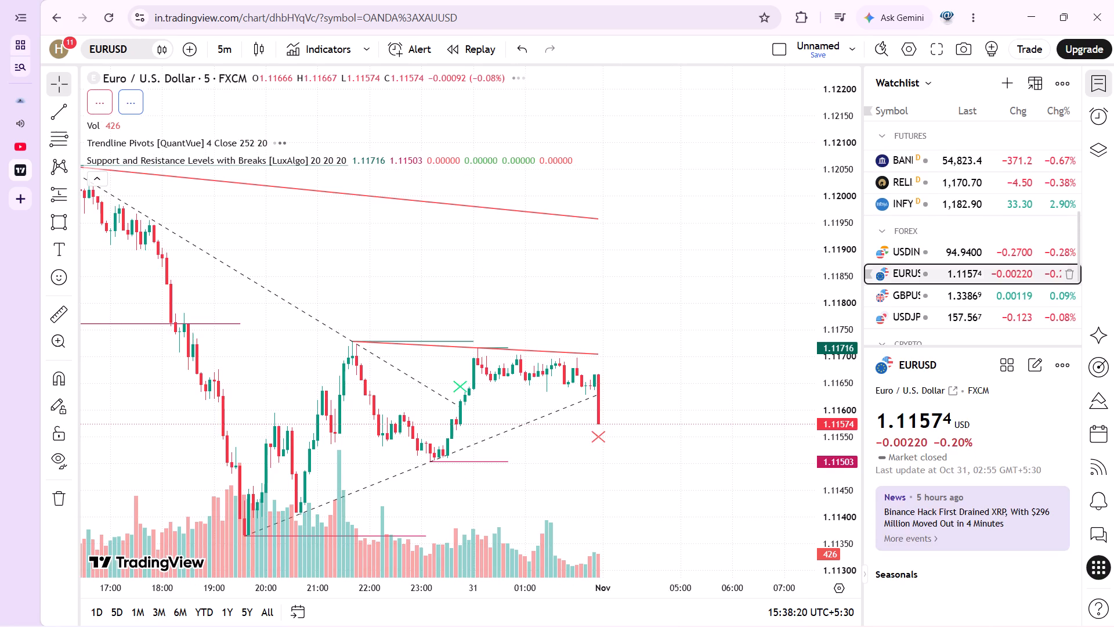
scroll(650, 403, "down", 1)
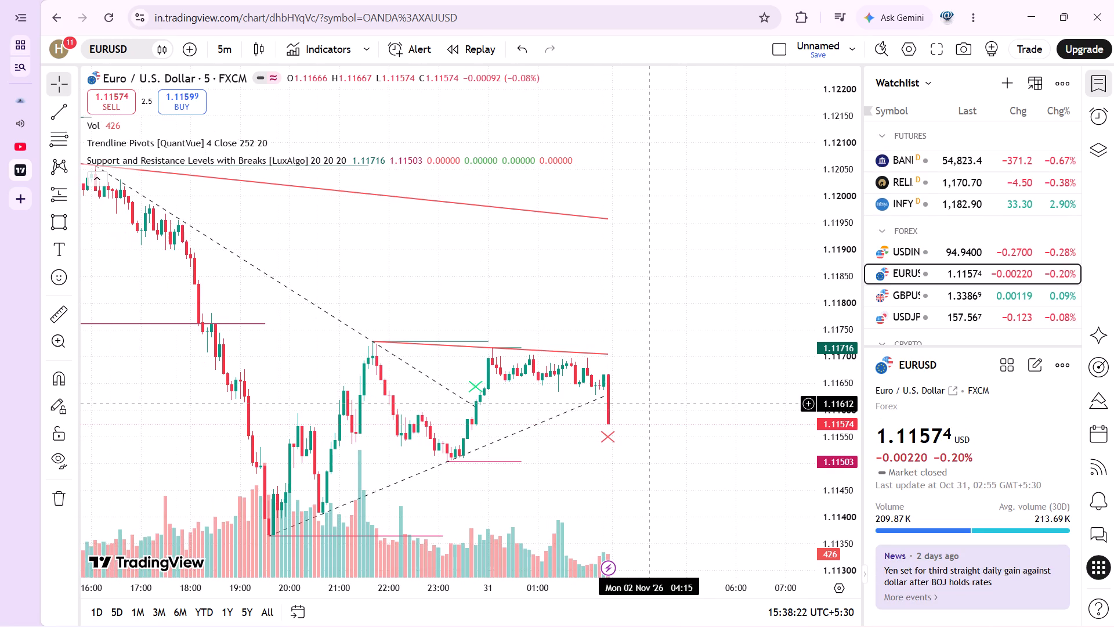
scroll(650, 403, "down", 2)
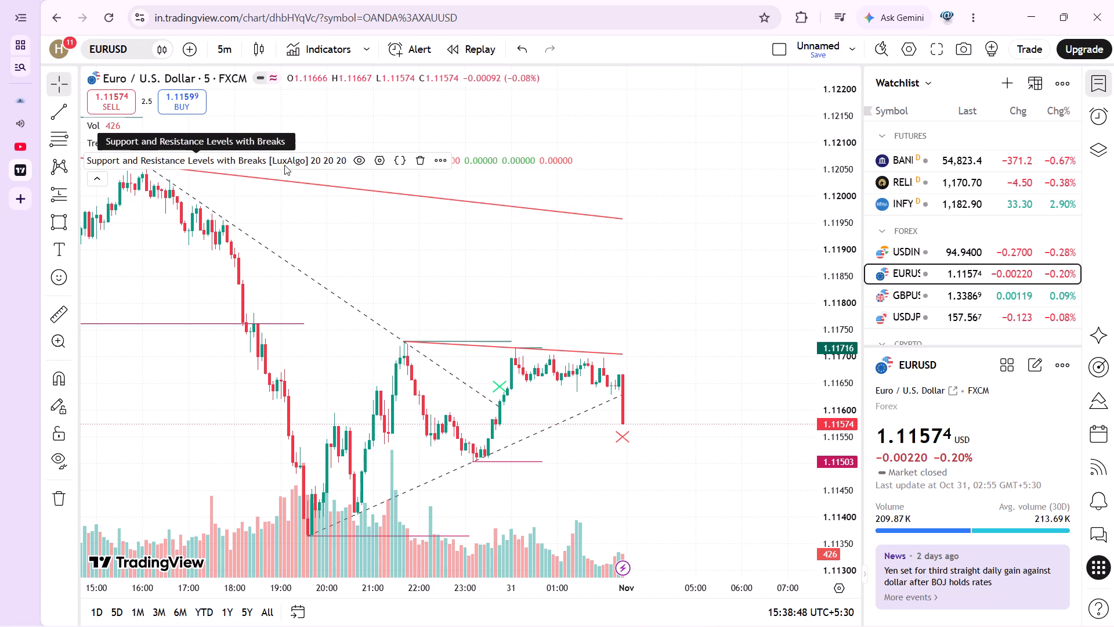
Remove the Support and Resistance Levels with Breaks and Trendline Pivots indicators from the EURUSD chart.
left_click(418, 155)
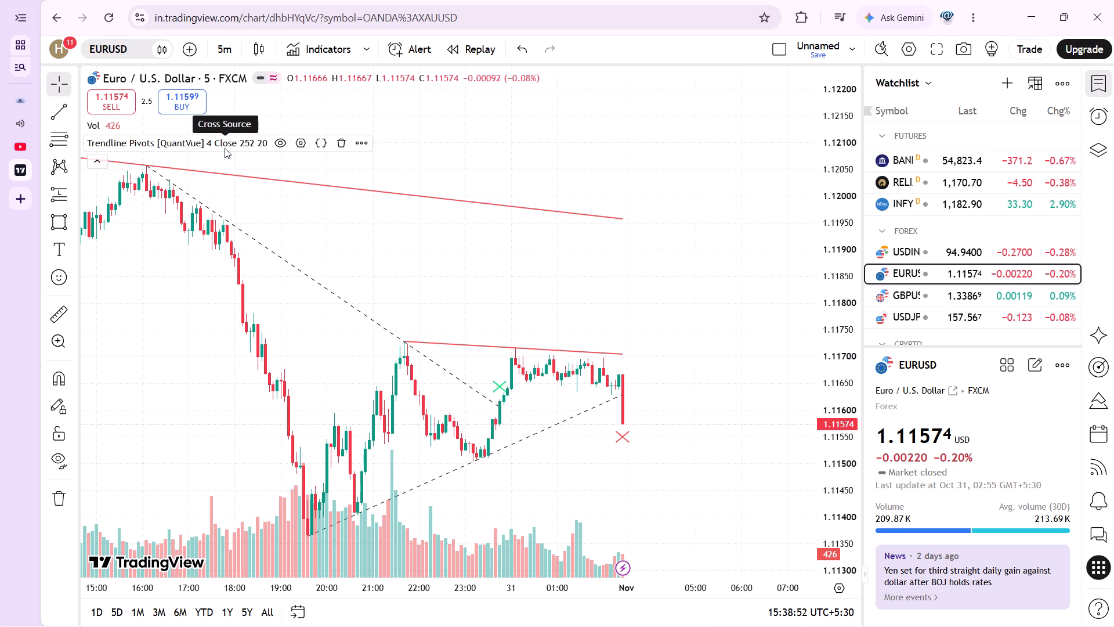
left_click(338, 145)
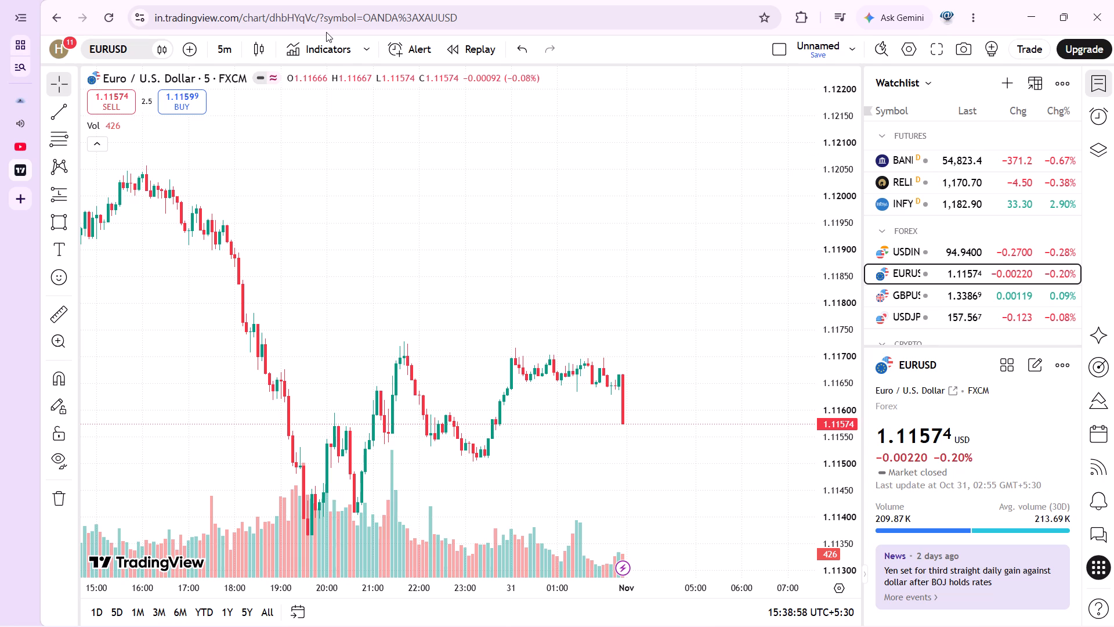
Add the favourite indicator FX Market Sessions to the EURUSD chart.
left_click(326, 48)
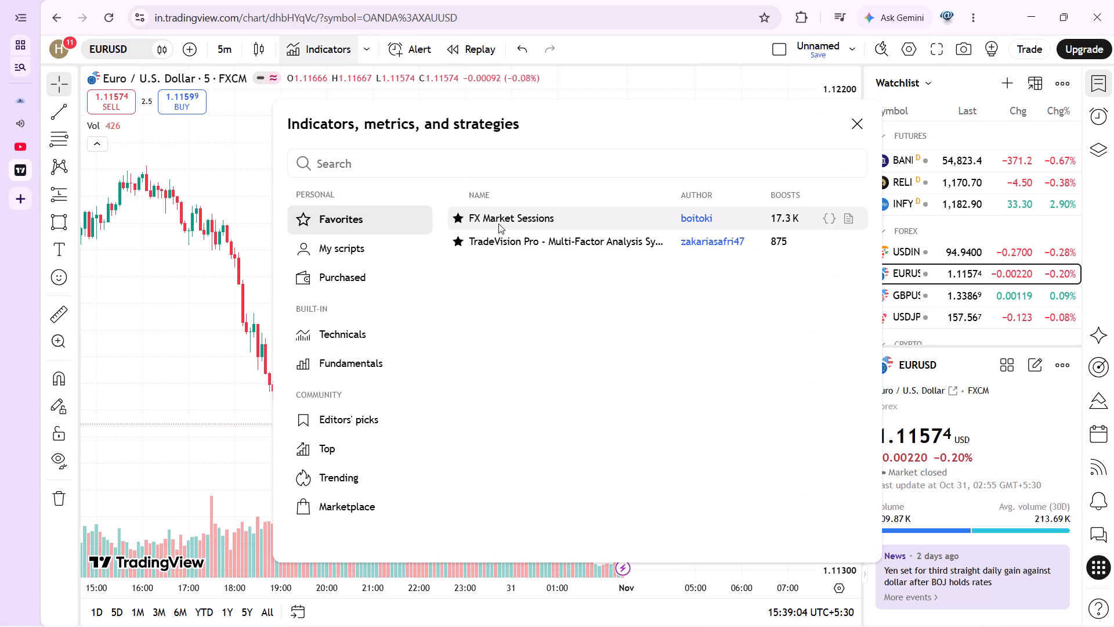
left_click(515, 224)
left_click(247, 215)
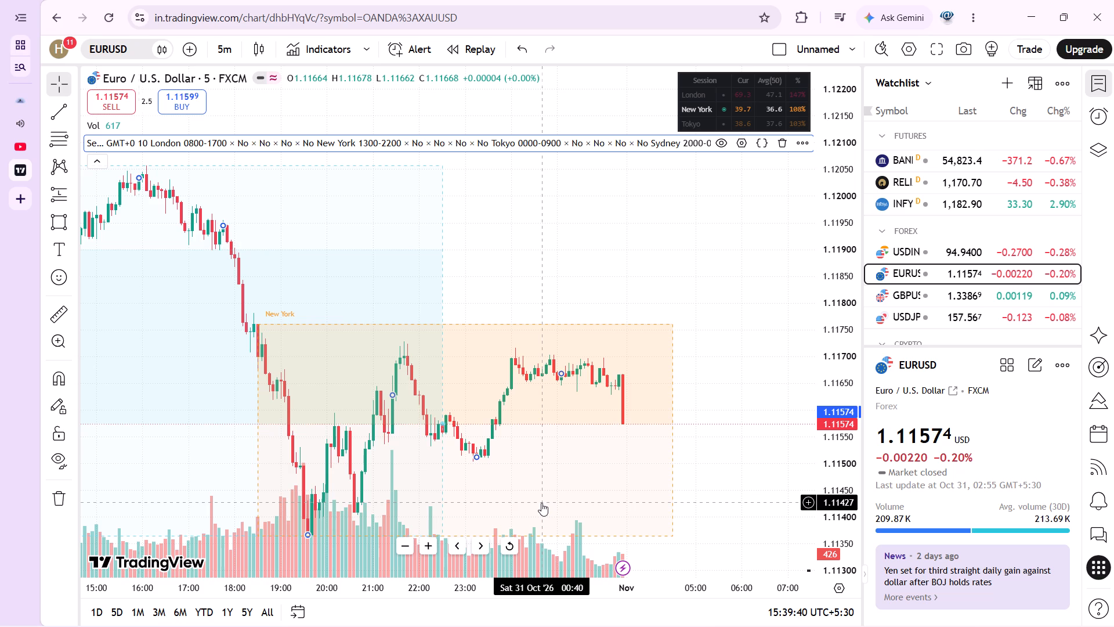
Draw a rectangle over the swing highs, about 1.11726 to 1.11695, from 30 Oct 19:35 to 2 Nov 06:35.
left_click(61, 218)
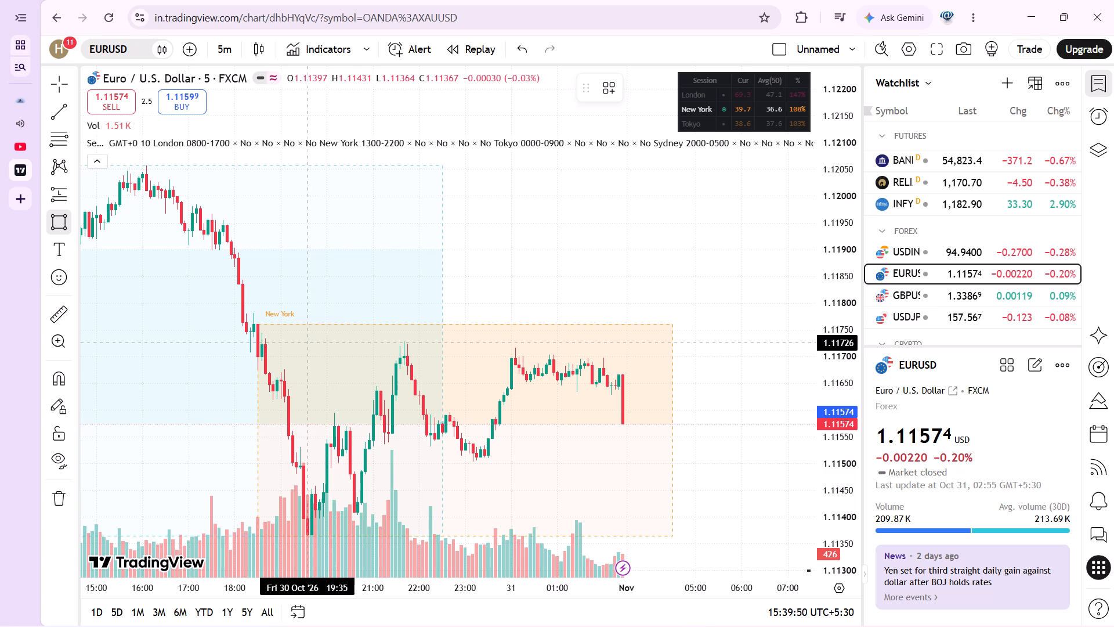
left_click_drag(308, 343, 391, 358)
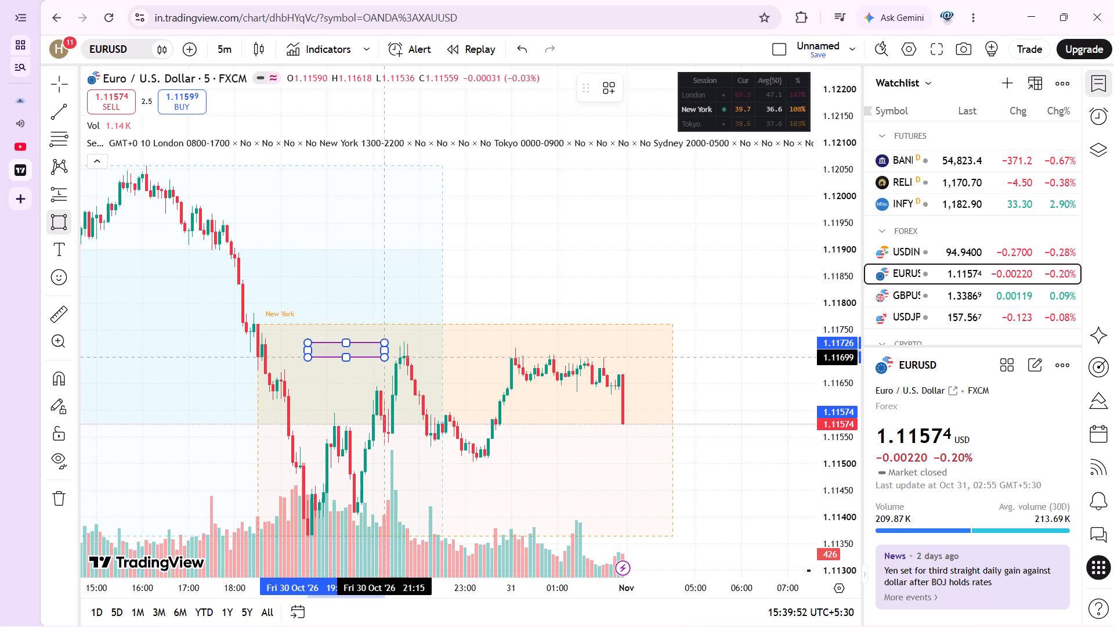
left_click_drag(391, 358, 452, 358)
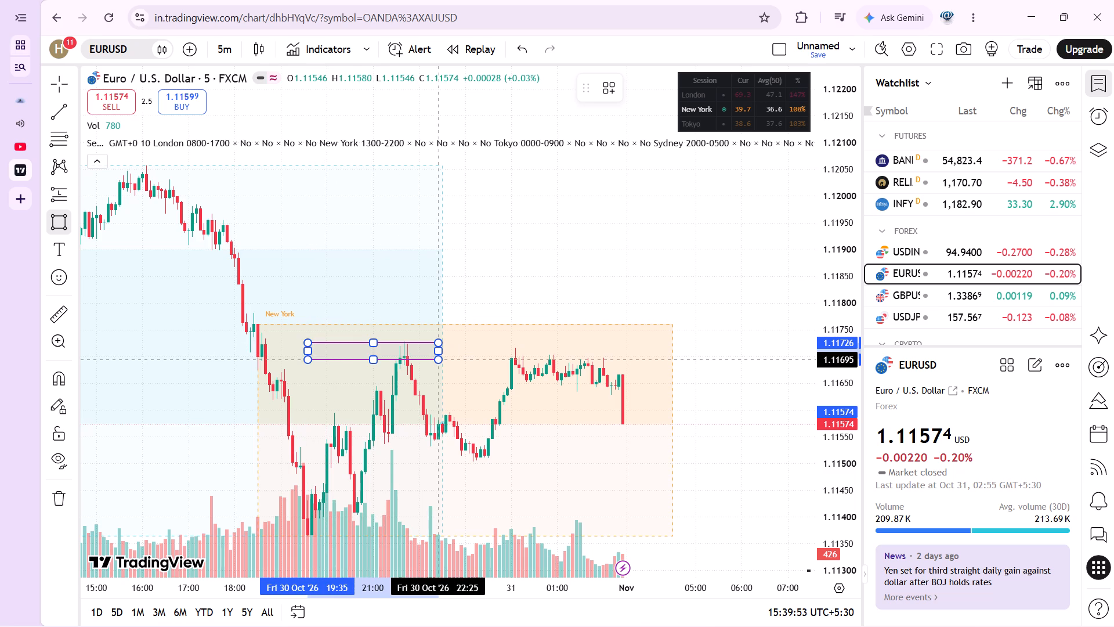
left_click_drag(452, 358, 660, 359)
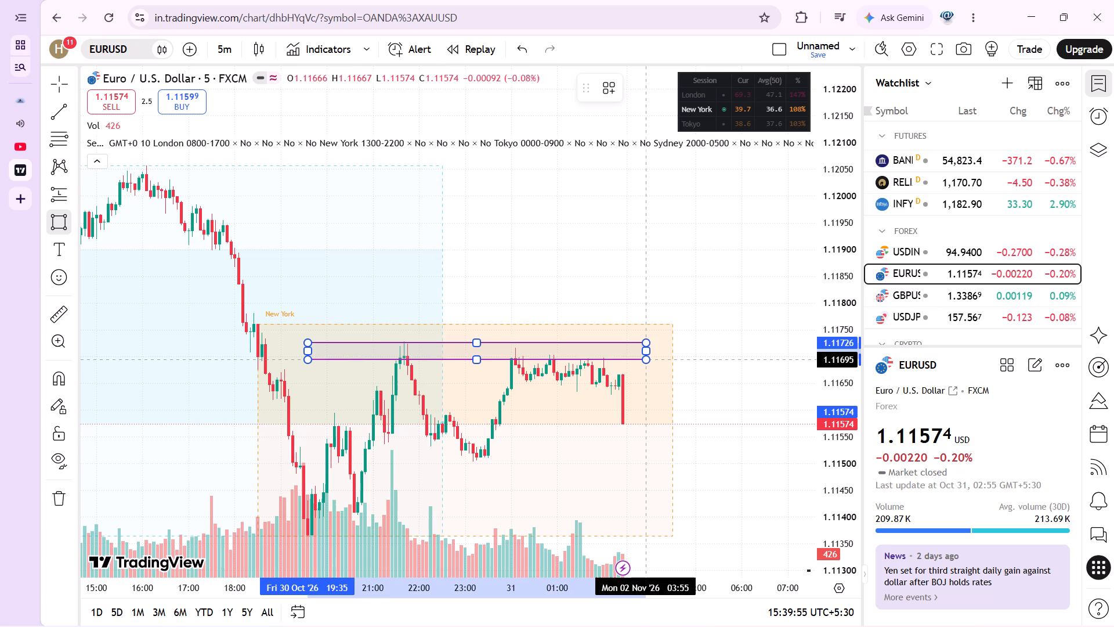
left_click_drag(660, 359, 703, 358)
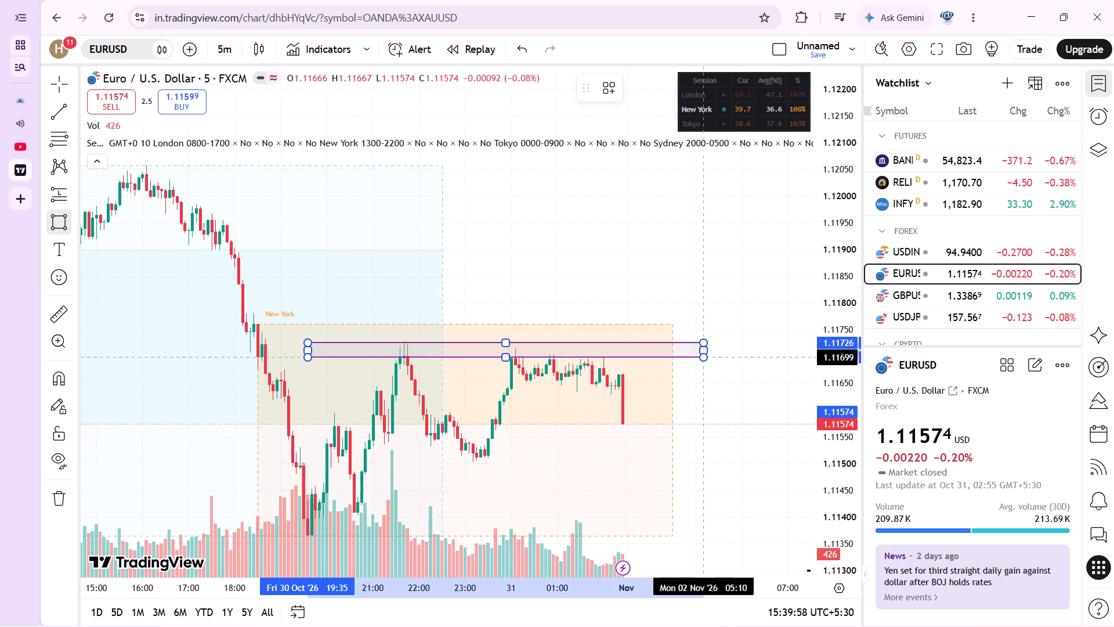
left_click_drag(703, 358, 769, 356)
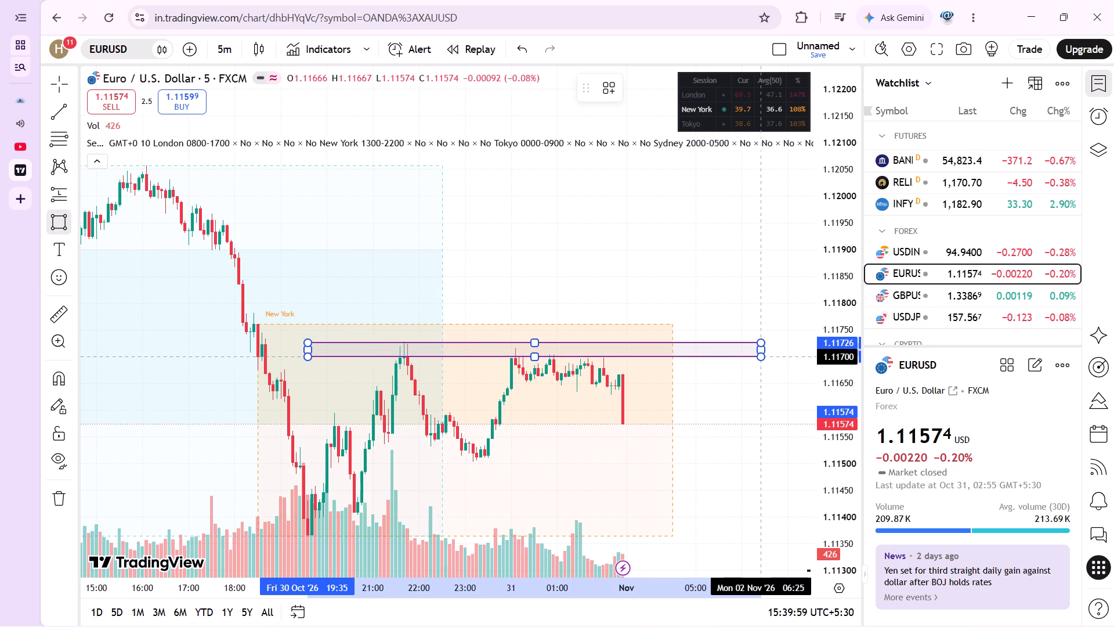
left_click_drag(769, 356, 769, 359)
left_click(769, 359)
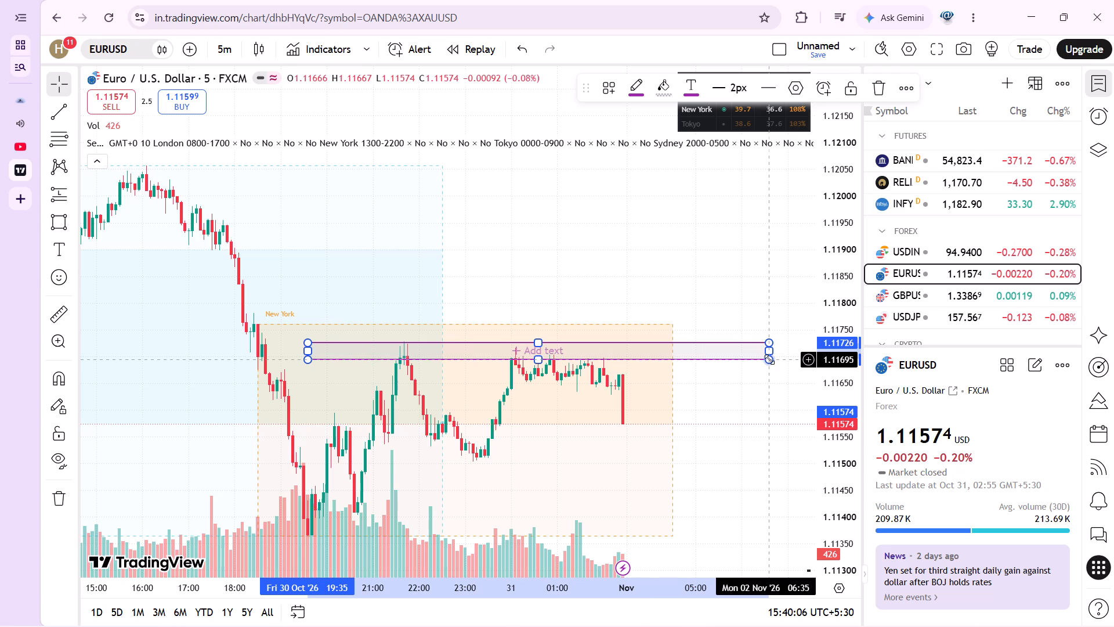
left_click(733, 397)
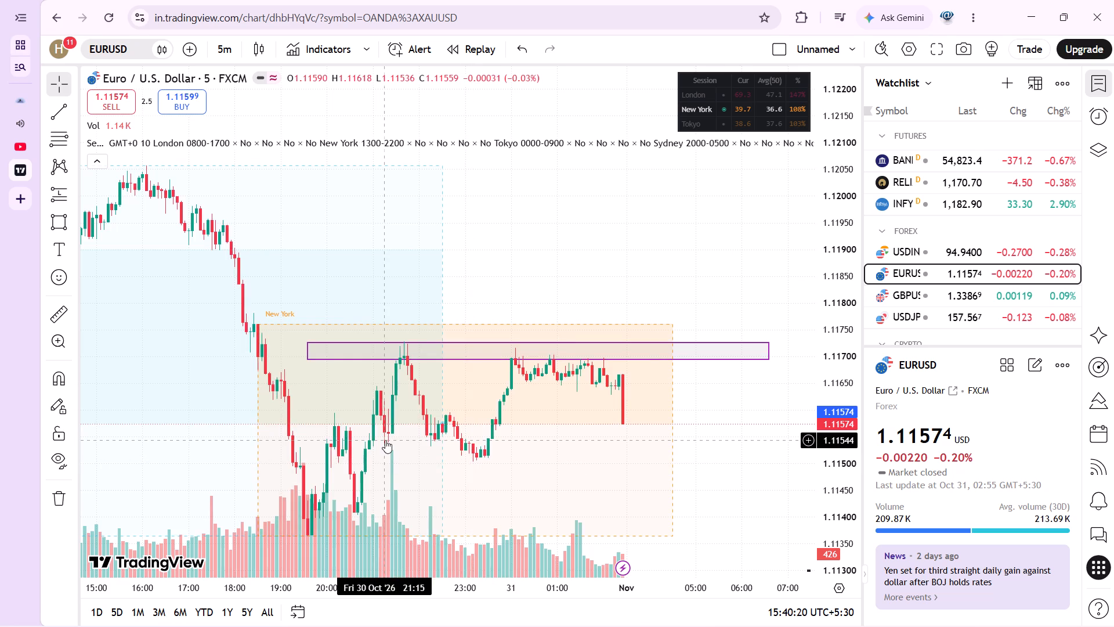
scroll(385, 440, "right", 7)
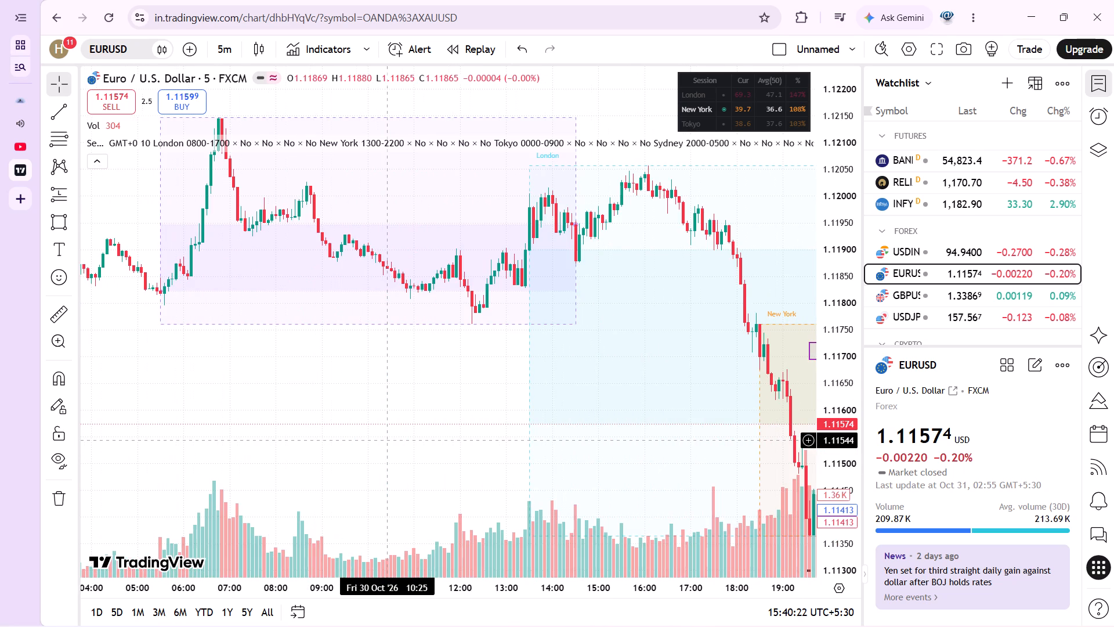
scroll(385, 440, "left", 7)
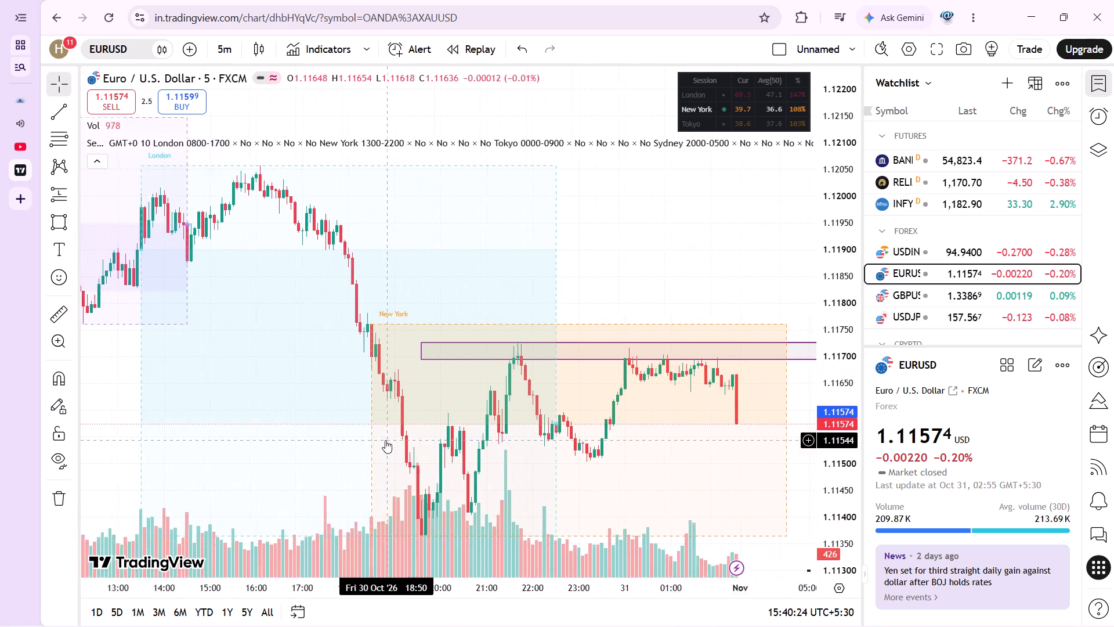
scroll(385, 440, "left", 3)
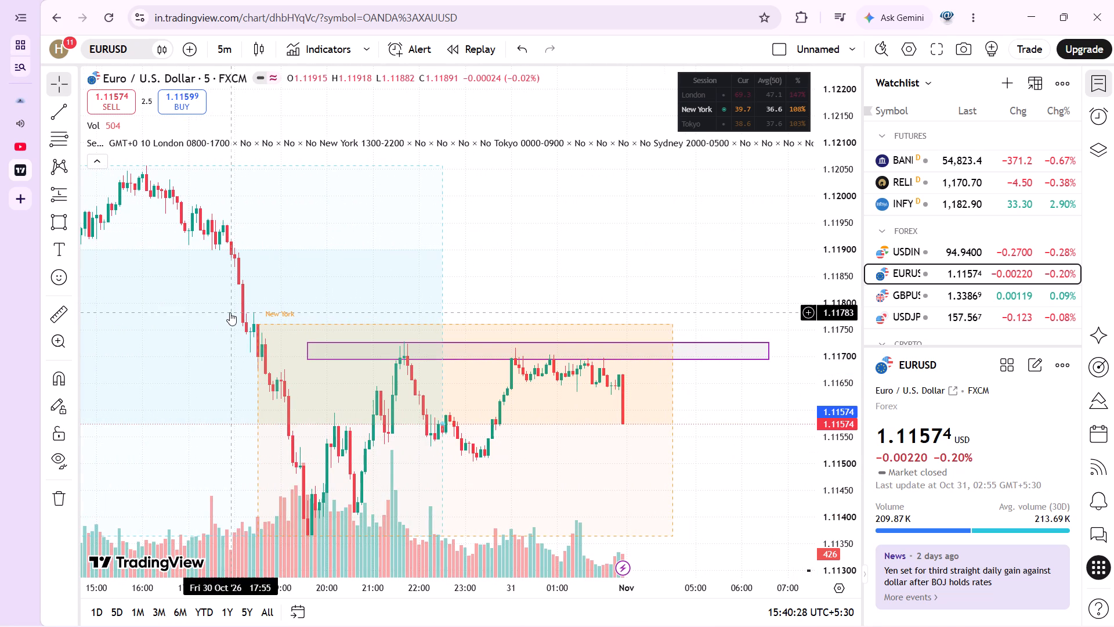
Draw a second rectangle below the 23:00 swing low, about 1.11510 to 1.11492, from 30 Oct 19:25 to 2 Nov 06:35.
left_click(66, 223)
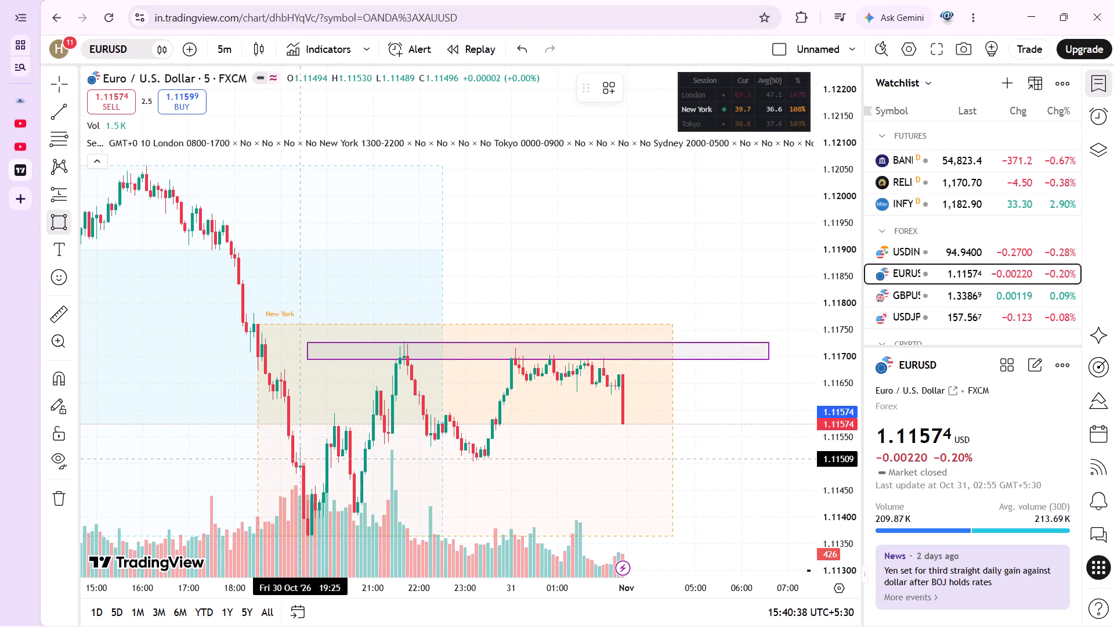
left_click_drag(300, 458, 385, 472)
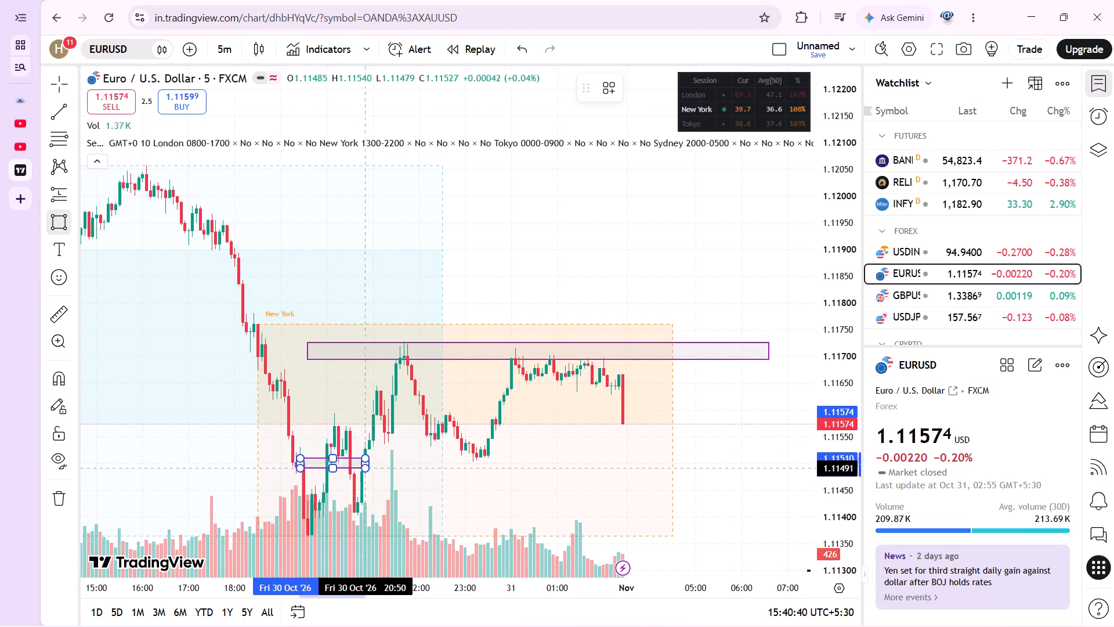
left_click_drag(385, 472, 465, 467)
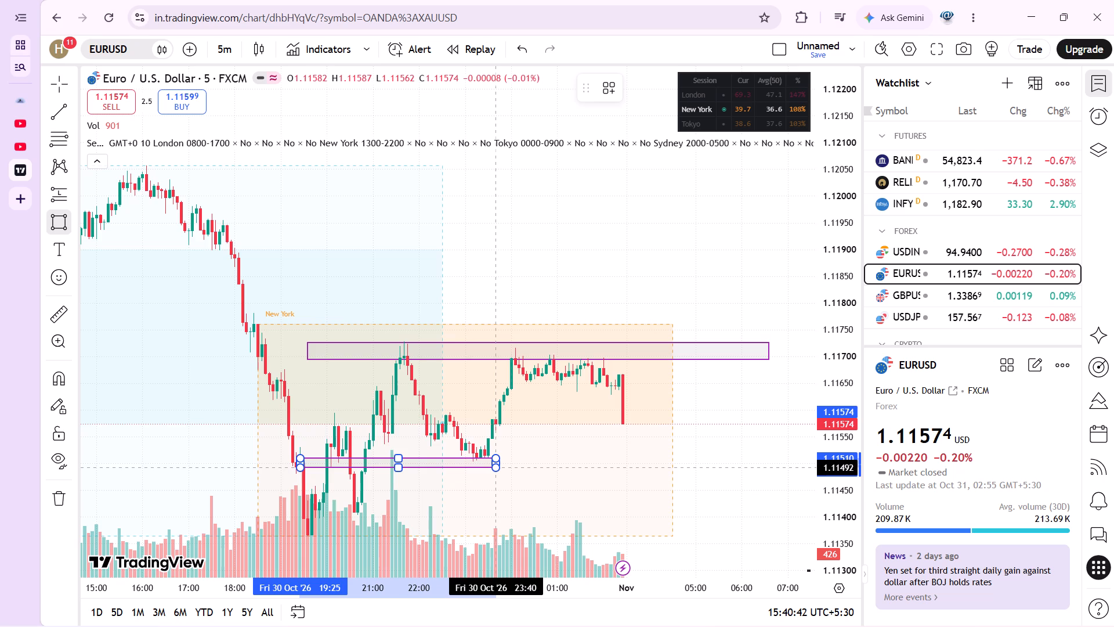
left_click_drag(512, 469, 520, 469)
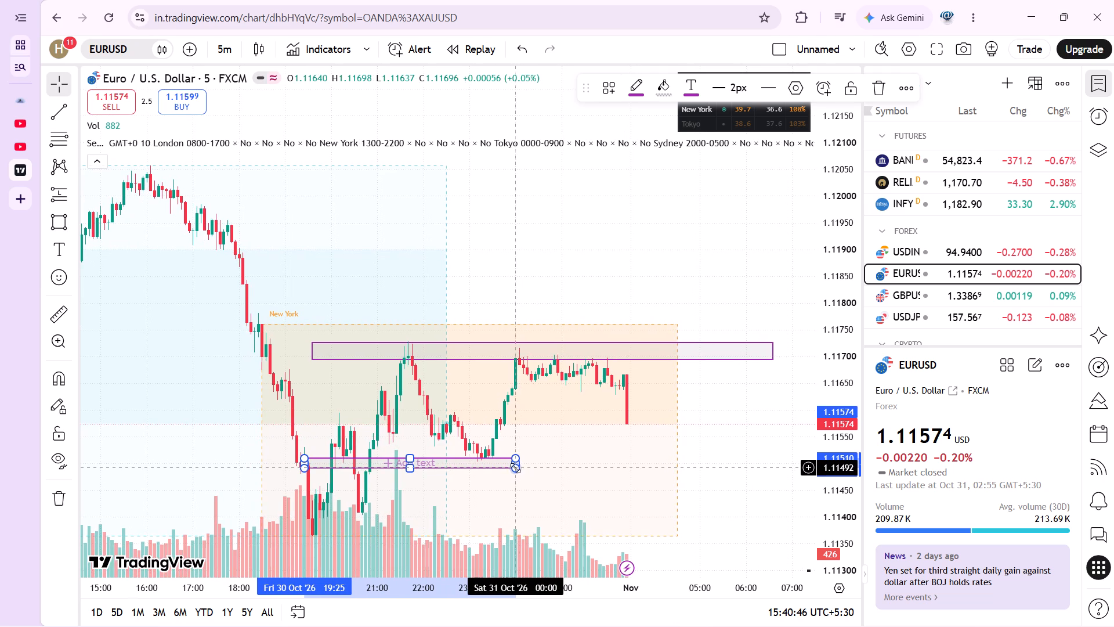
left_click_drag(513, 468, 632, 472)
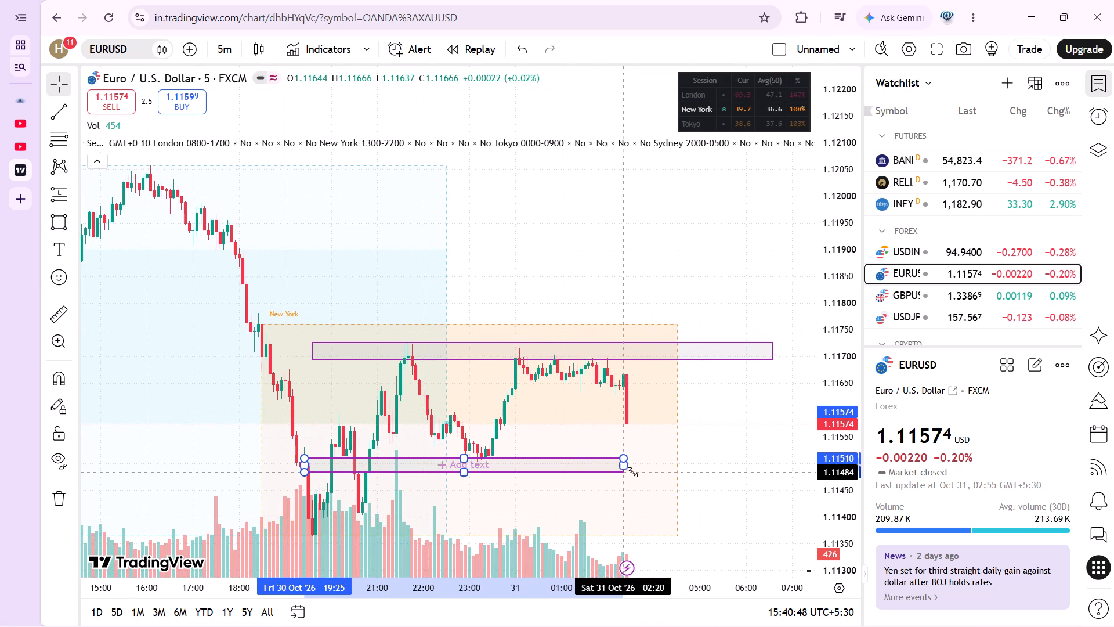
left_click_drag(632, 472, 757, 465)
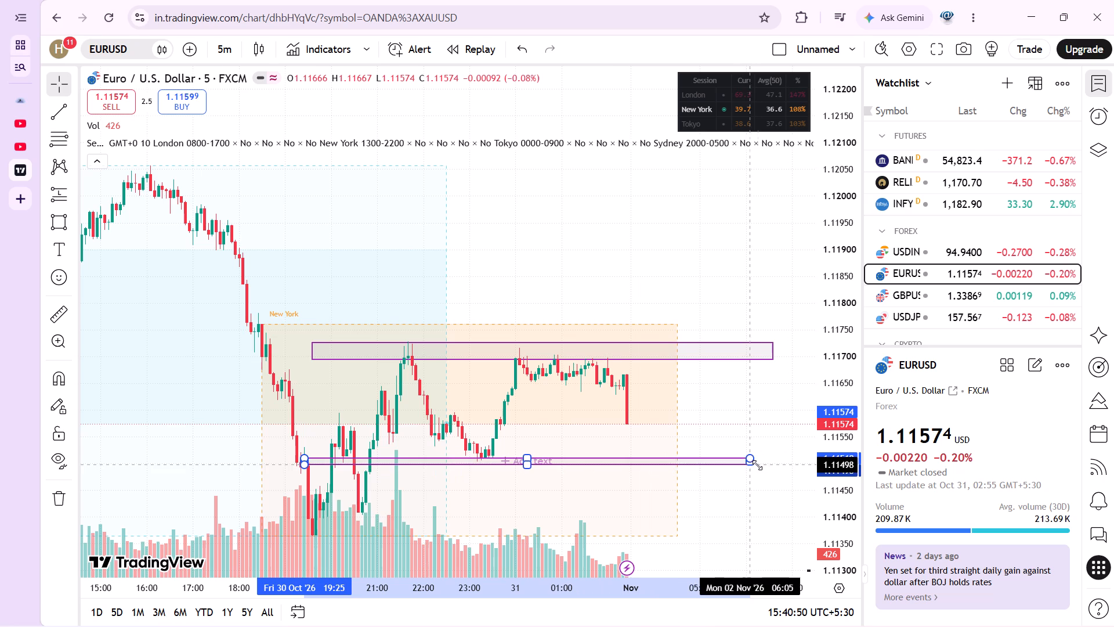
left_click_drag(757, 465, 842, 467)
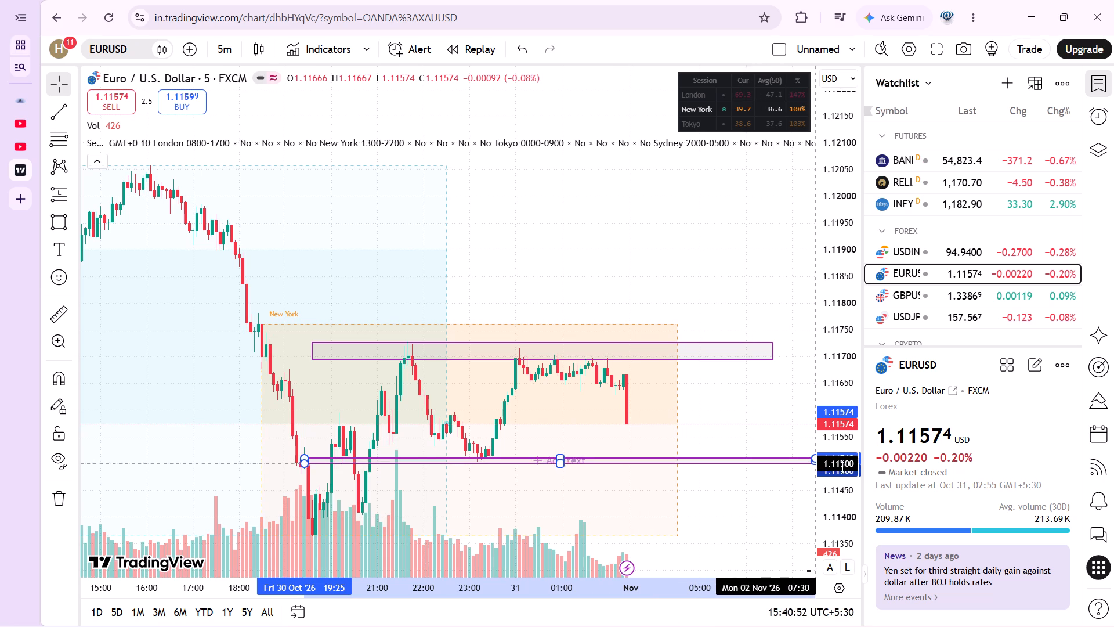
left_click_drag(842, 467, 782, 469)
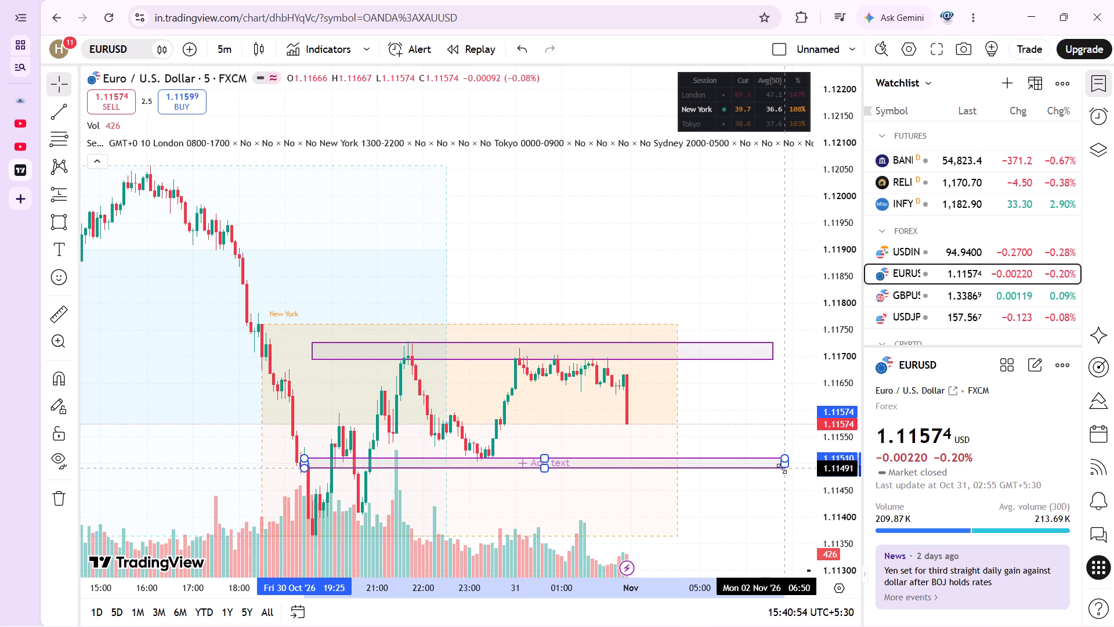
left_click_drag(782, 469, 777, 469)
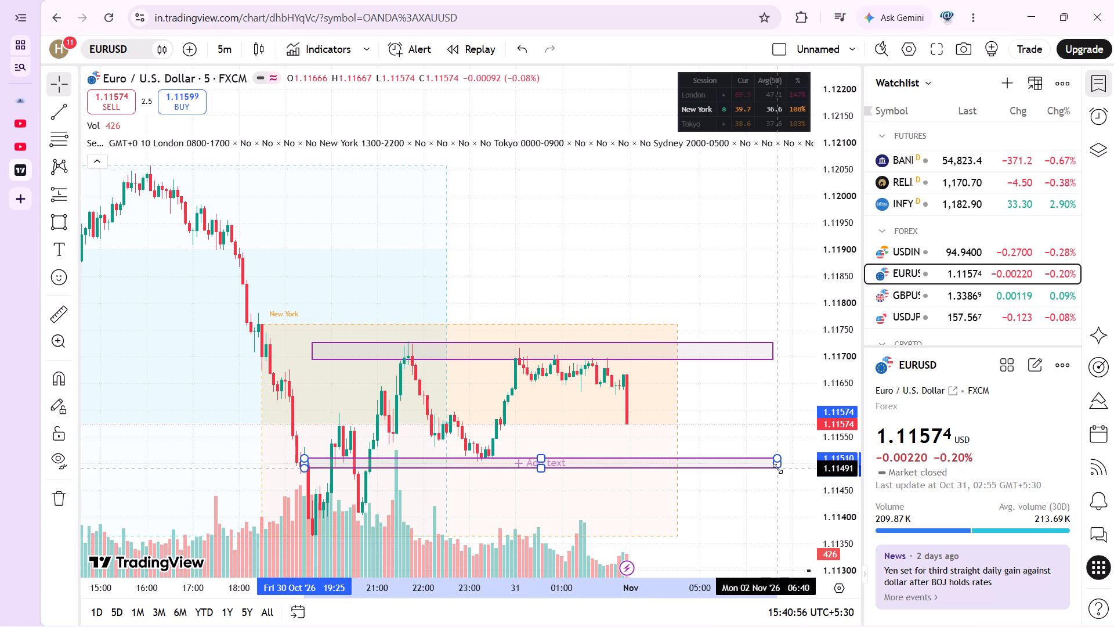
left_click_drag(777, 469, 774, 468)
left_click(777, 486)
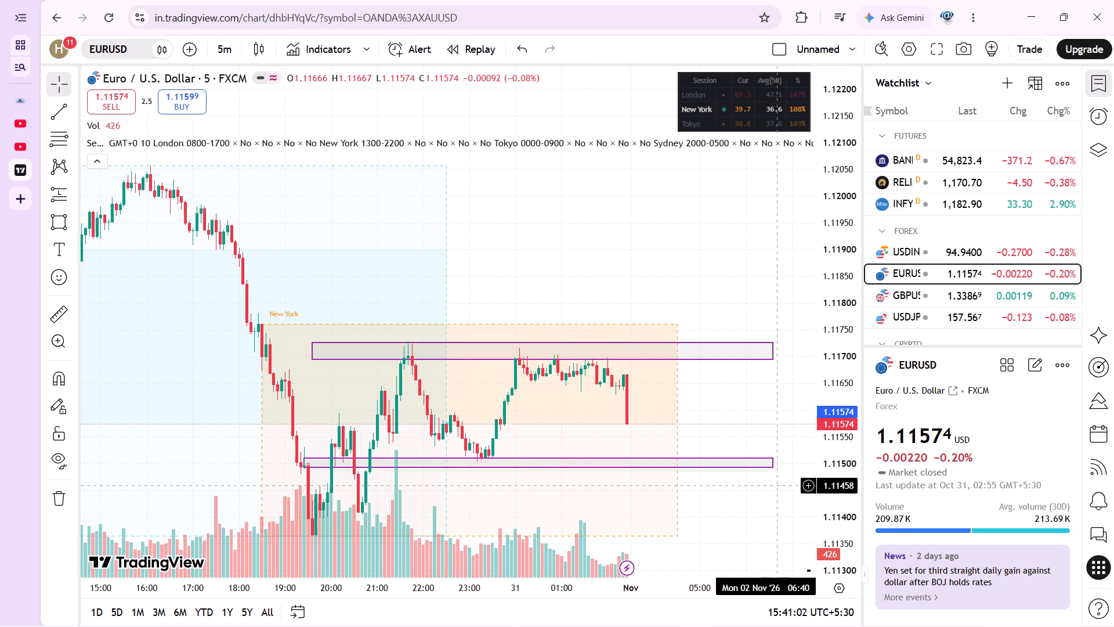
Raise the lower rectangle's top edge to about 1.11515.
left_click(503, 463)
left_click(503, 463)
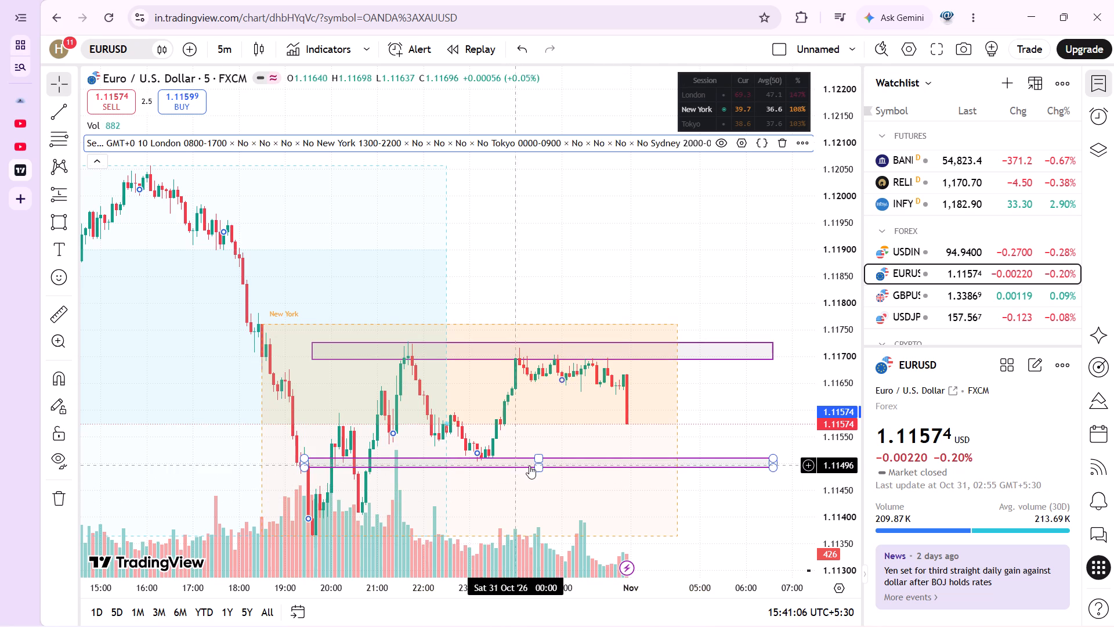
left_click(529, 466)
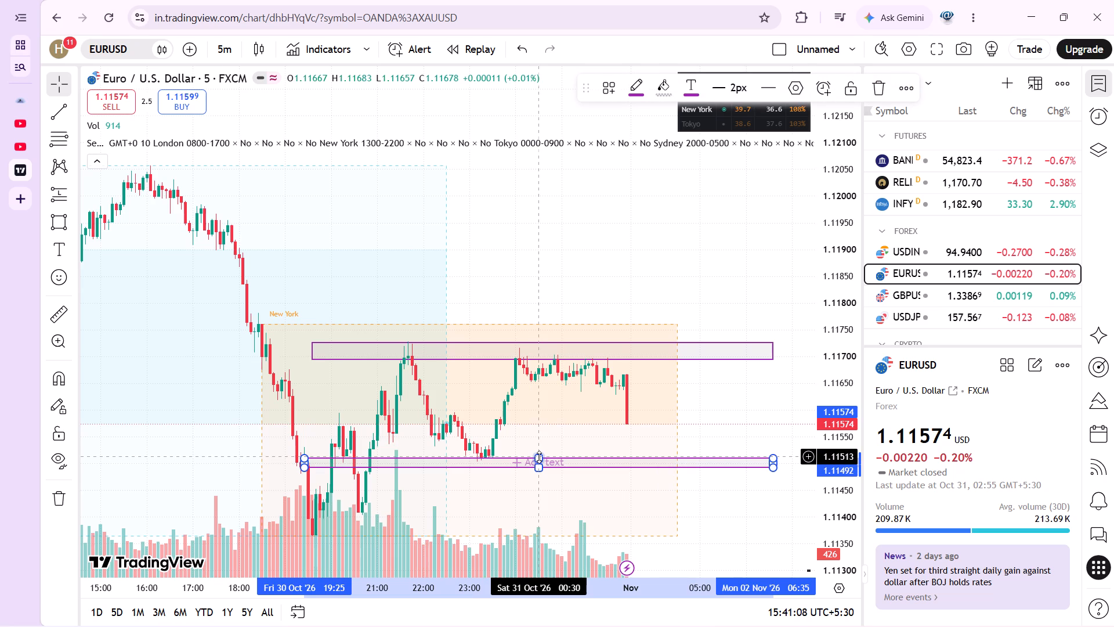
left_click(539, 457)
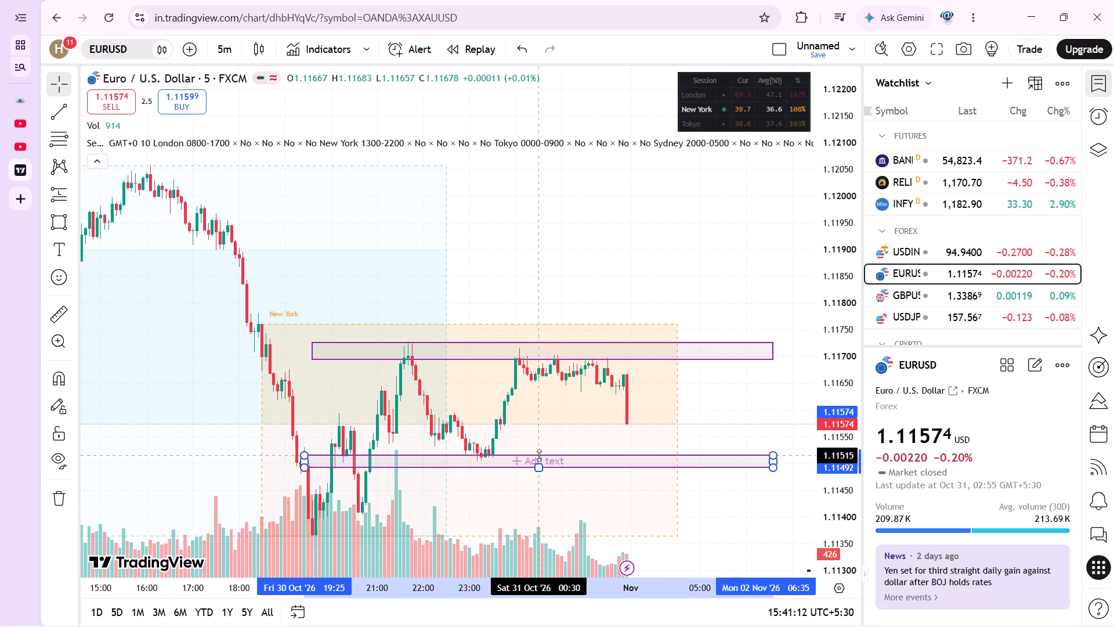
left_click(578, 439)
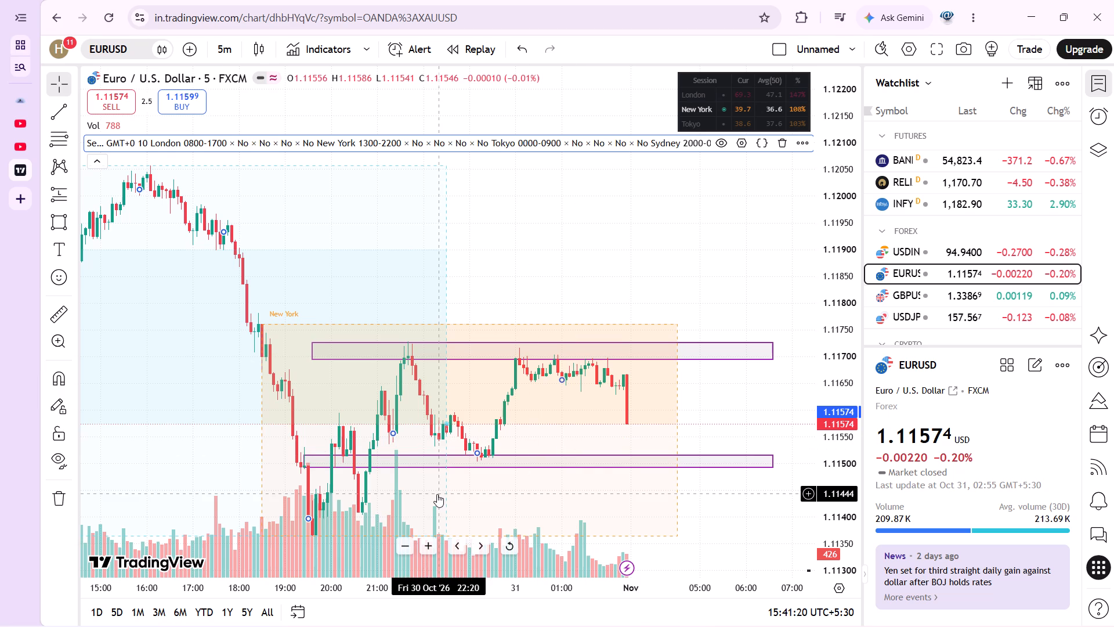
Draw a Fib retracement from the 30 Oct 16:05 high at about 1.12061 to about 1.11365 at 2 Nov 06:35.
scroll(437, 494, "down", 2)
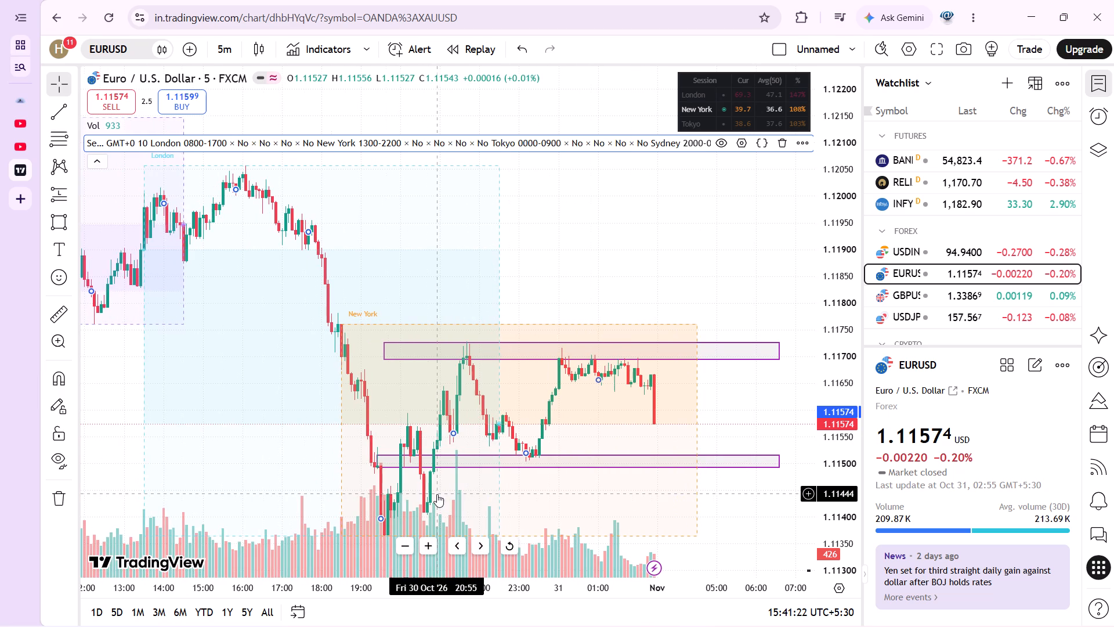
scroll(437, 494, "down", 1)
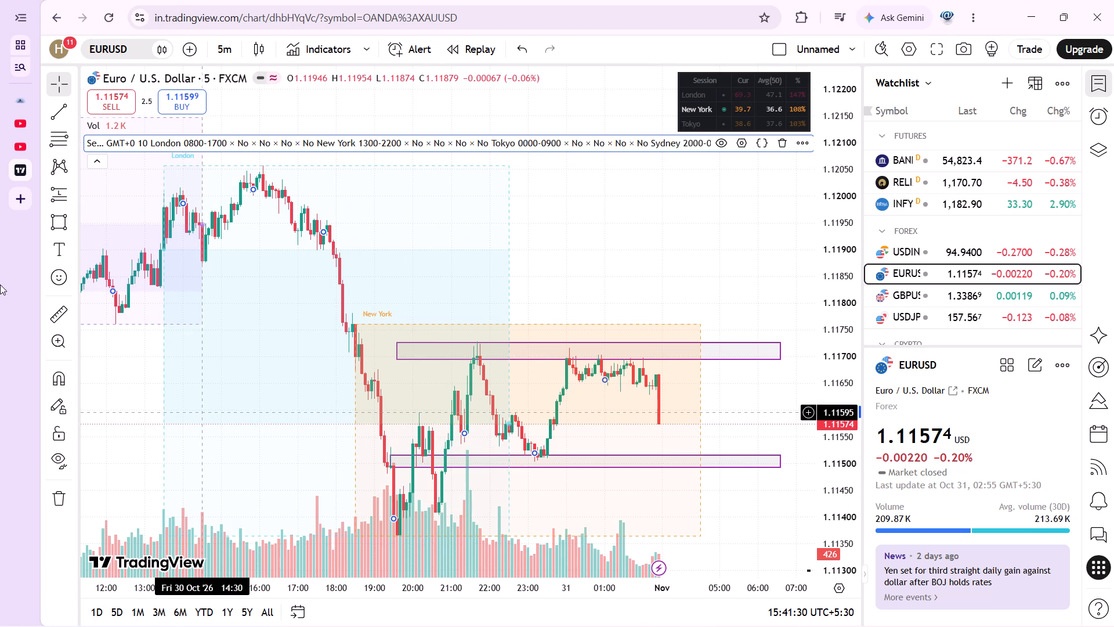
left_click(61, 150)
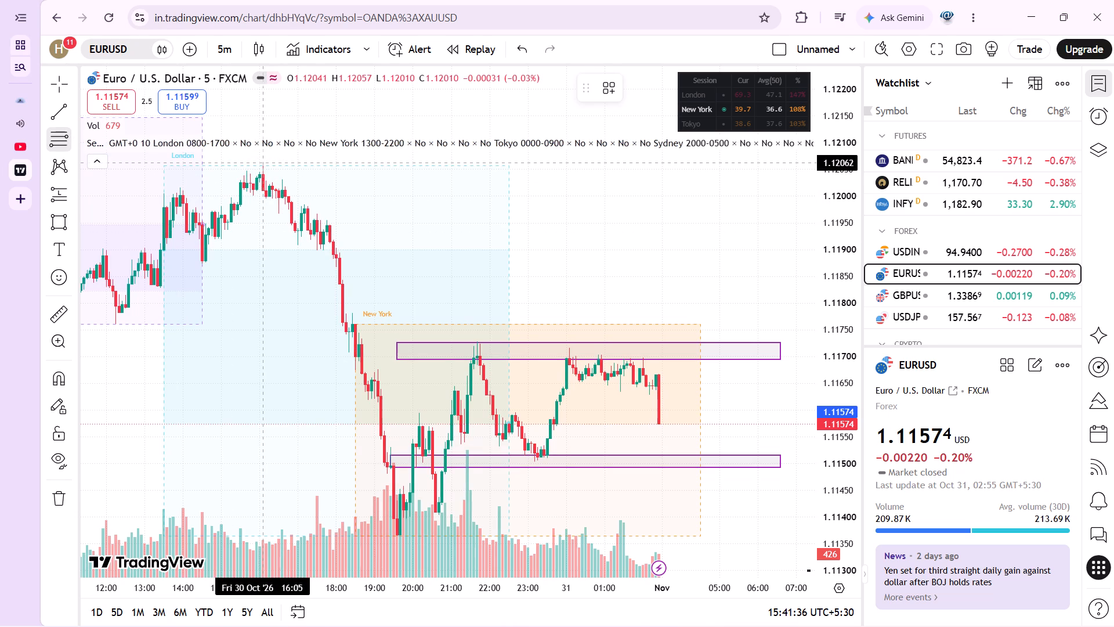
left_click_drag(263, 164, 325, 232)
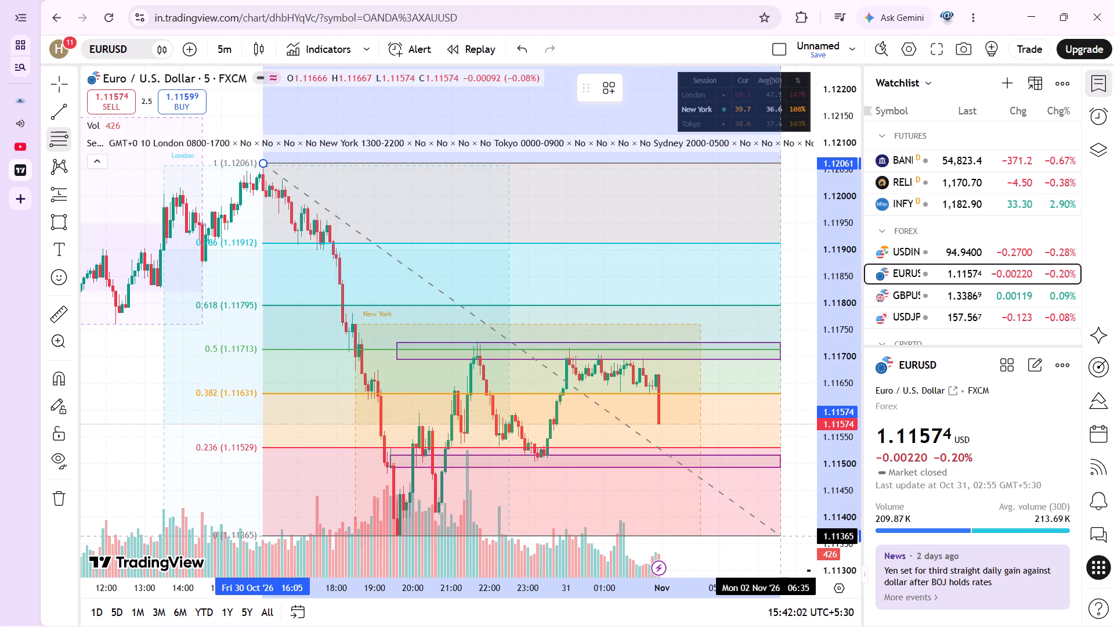
left_click(781, 536)
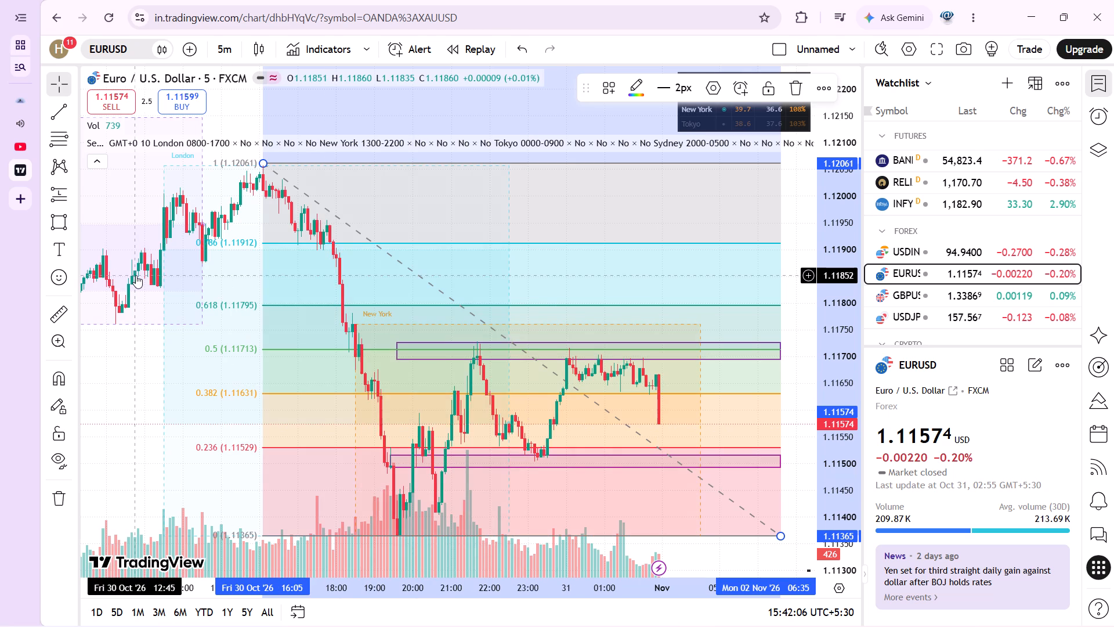
Draw a rectangle from just below the 0.618 Fib level, about 1.11796 to 1.11728, spanning 30 Oct 16:15 to 2 Nov 07:05.
left_click(58, 226)
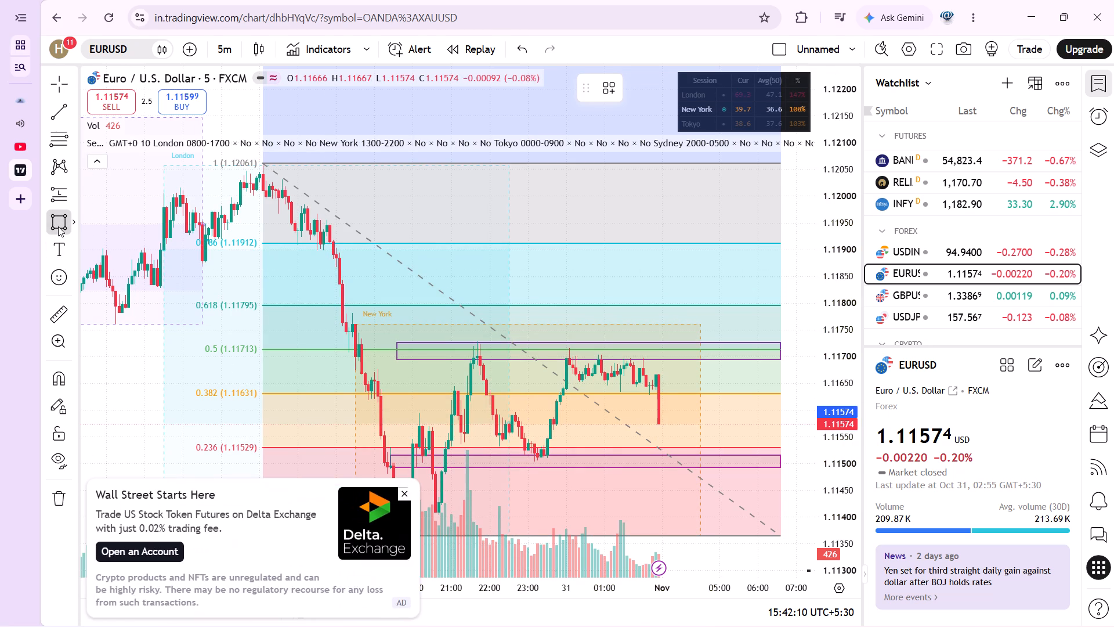
left_click(404, 495)
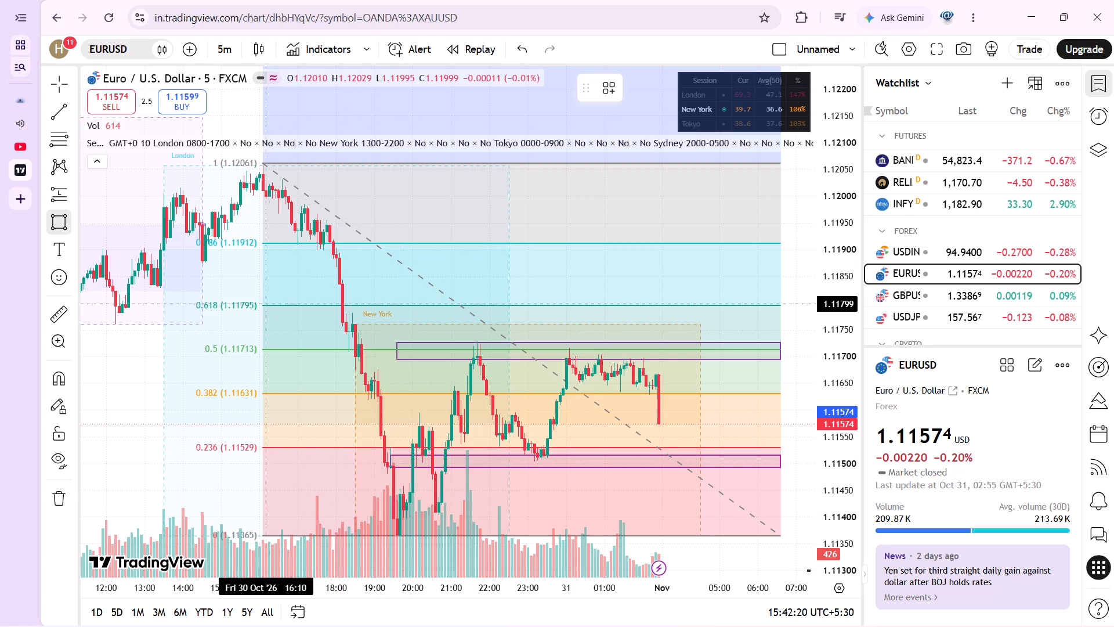
left_click_drag(268, 305, 328, 342)
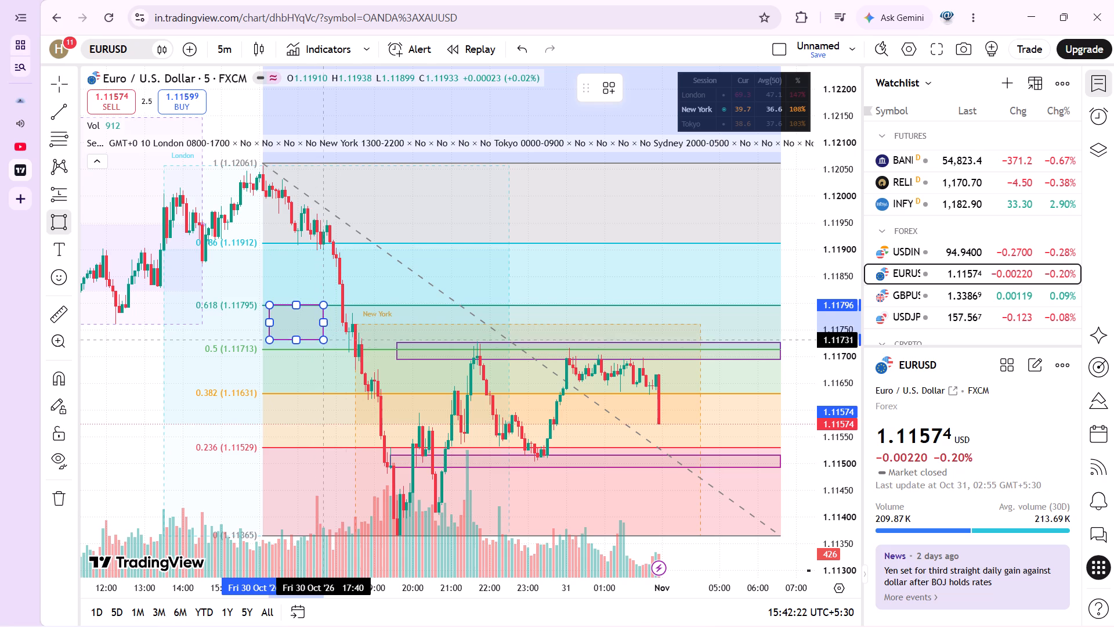
left_click_drag(328, 342, 650, 355)
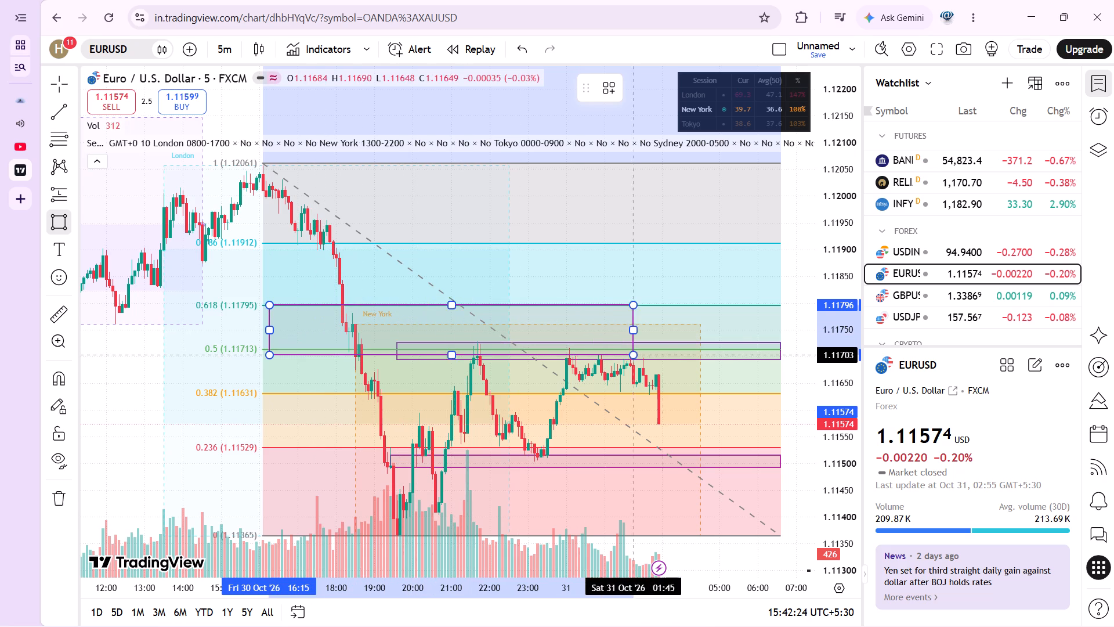
left_click_drag(650, 355, 777, 345)
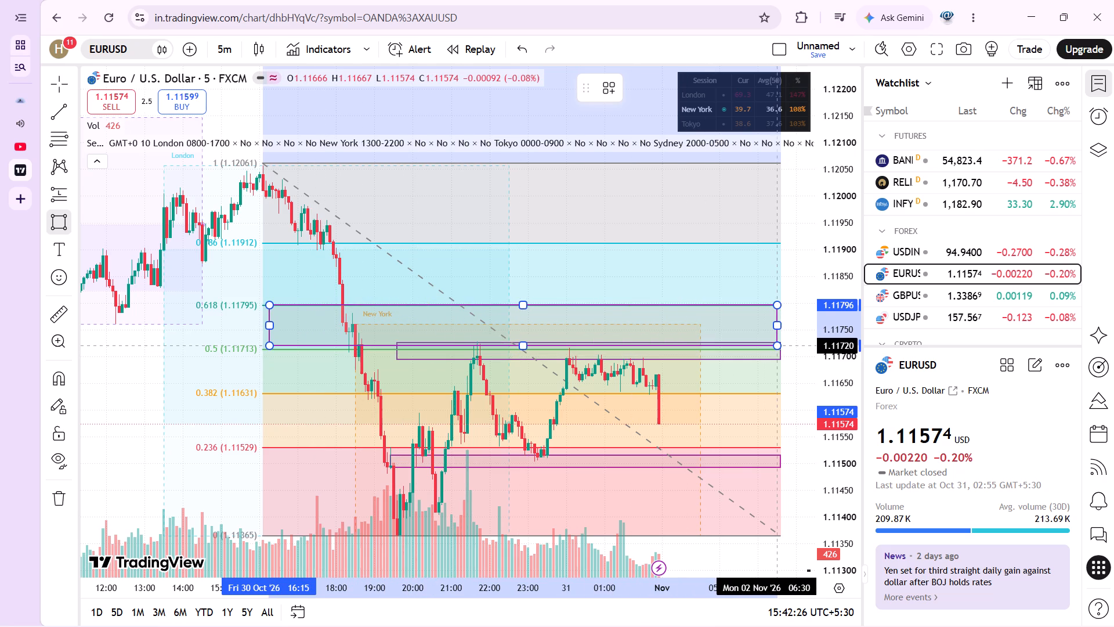
left_click_drag(777, 345, 801, 342)
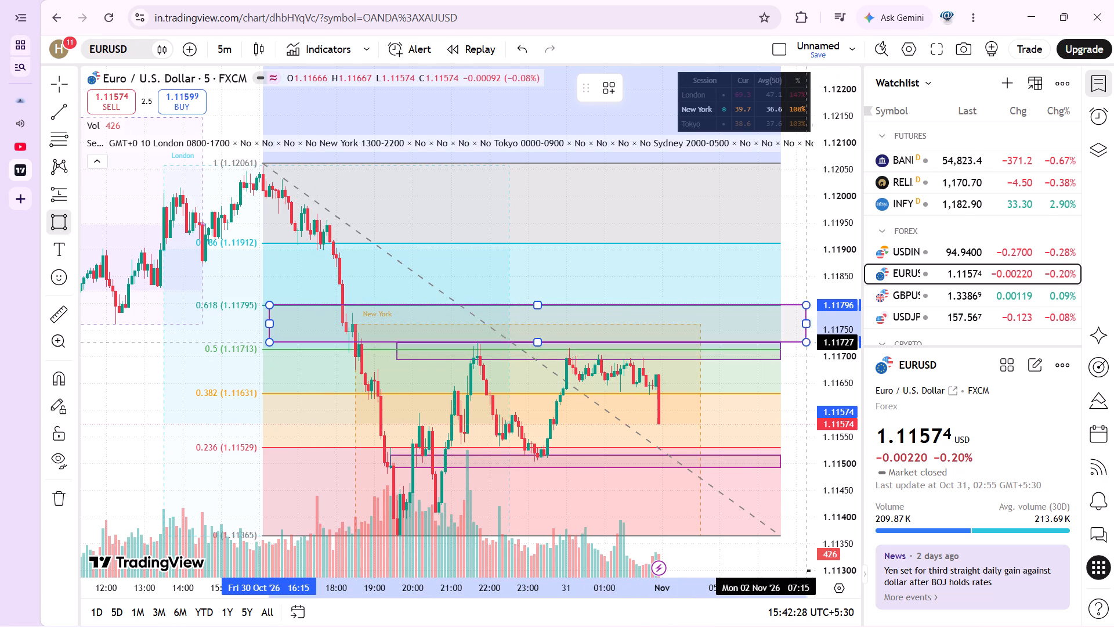
left_click_drag(801, 342, 778, 347)
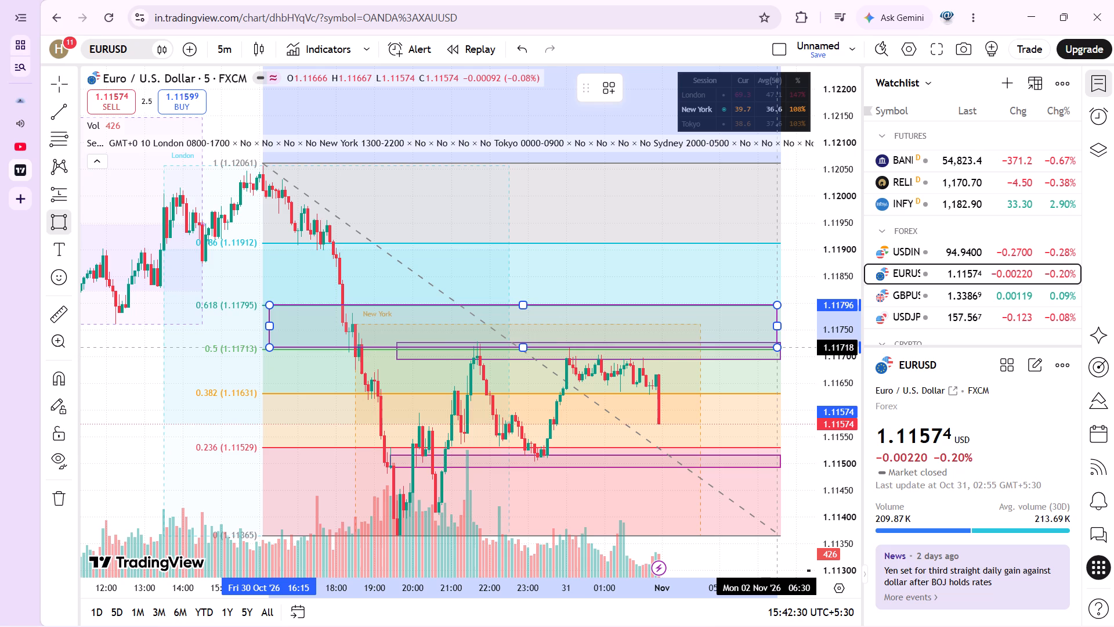
left_click_drag(778, 347, 778, 348)
left_click_drag(778, 348, 781, 350)
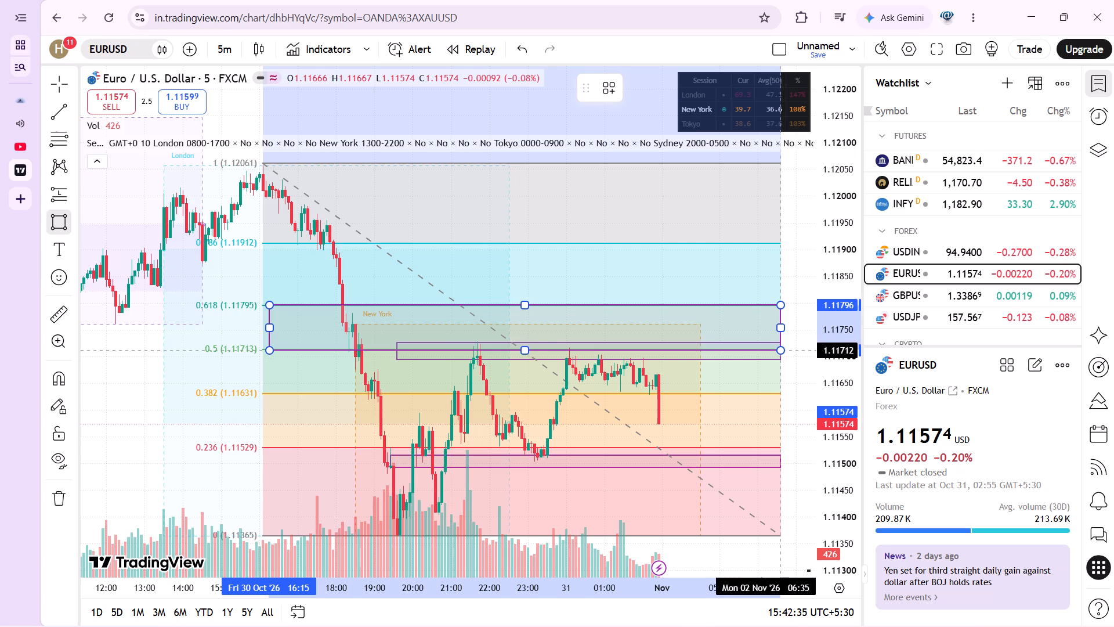
left_click(798, 341)
Move the new rectangle's lower end corner to the 0.5 Fib level, about 1.11712, at 2 Nov 06:40.
left_click_drag(798, 341, 795, 341)
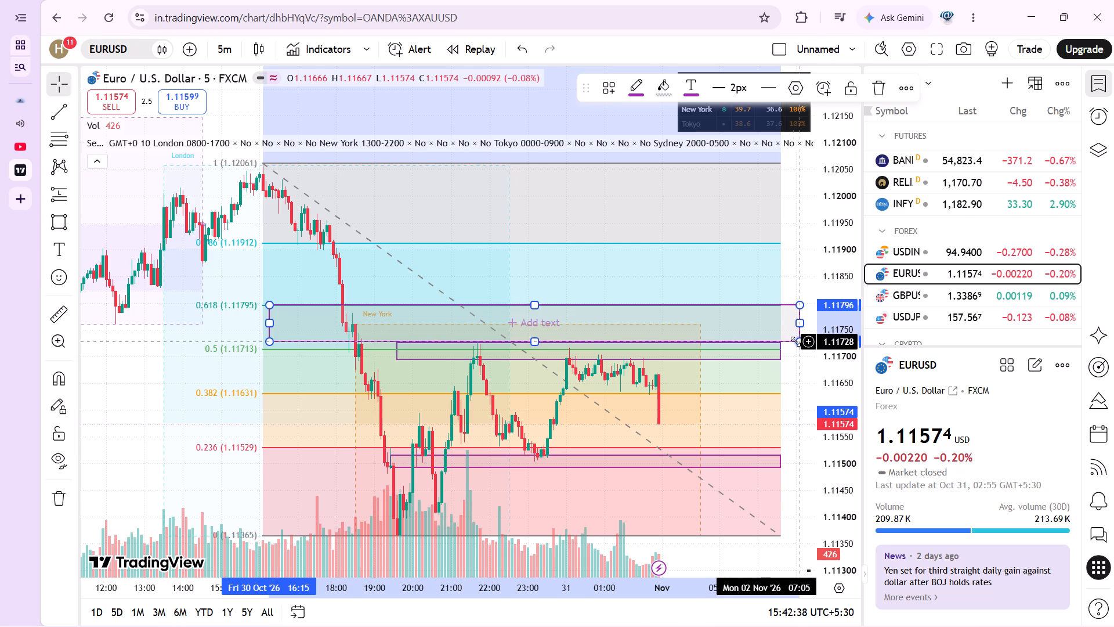
left_click_drag(795, 341, 779, 348)
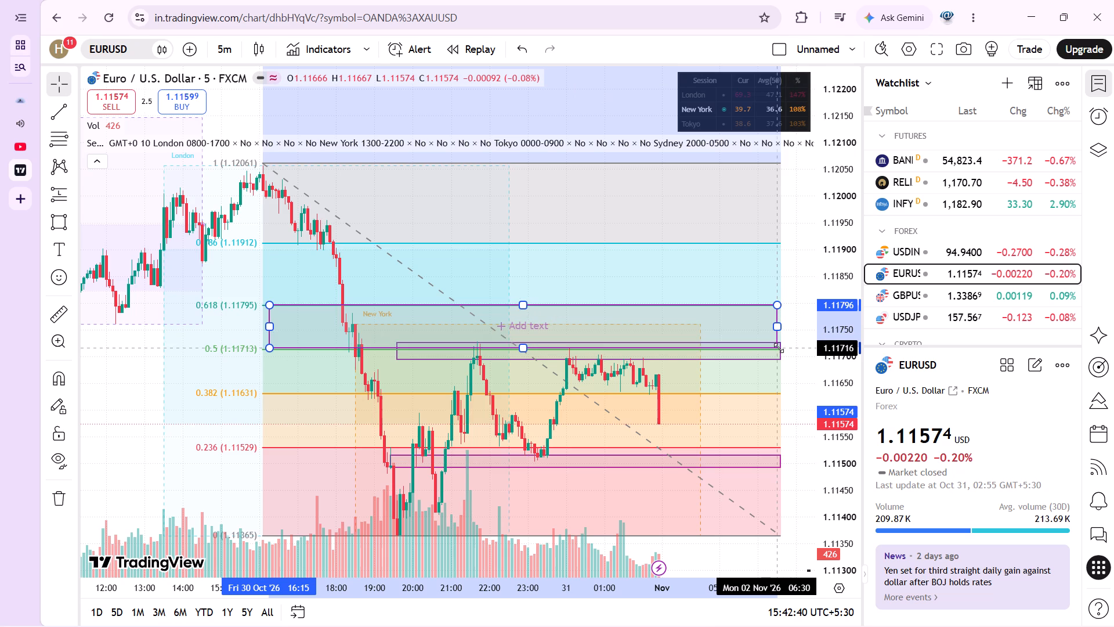
left_click_drag(779, 348, 782, 349)
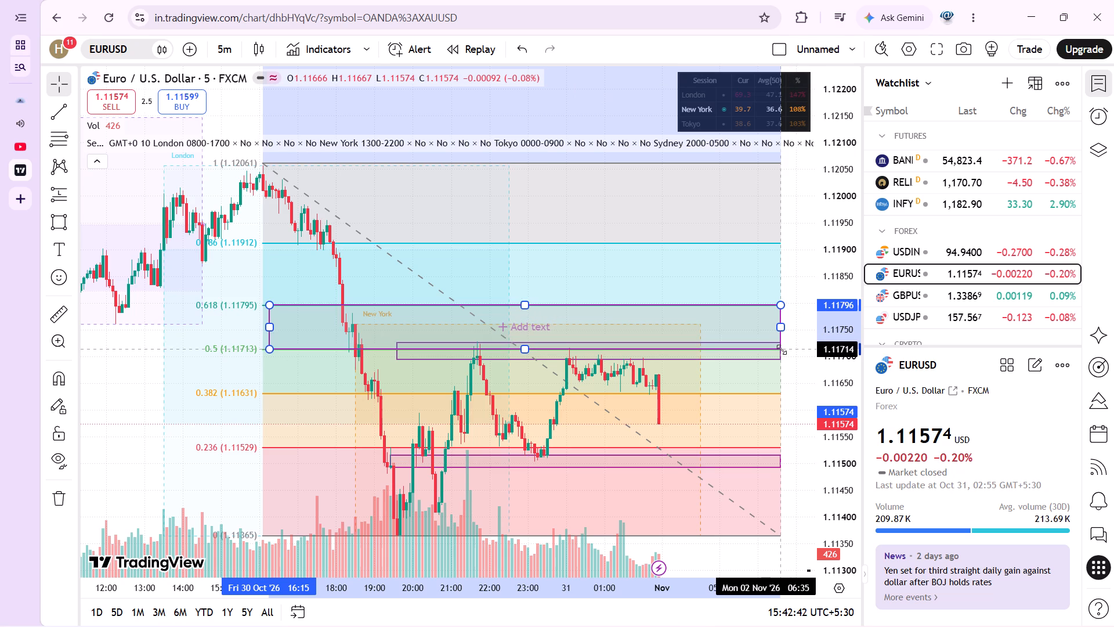
left_click_drag(782, 349, 782, 350)
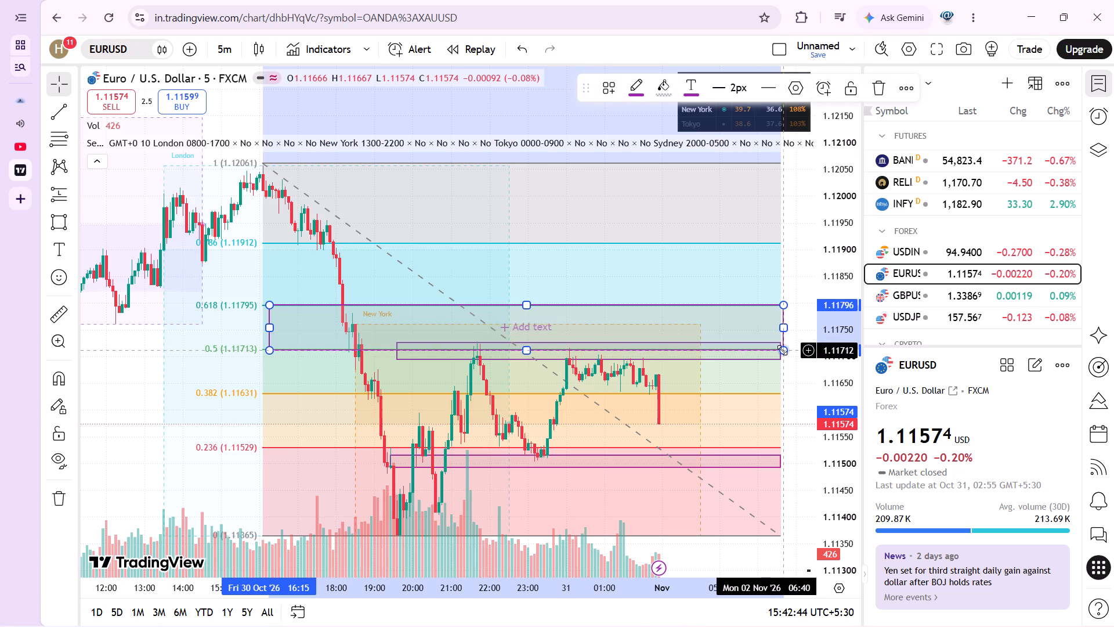
left_click(782, 350)
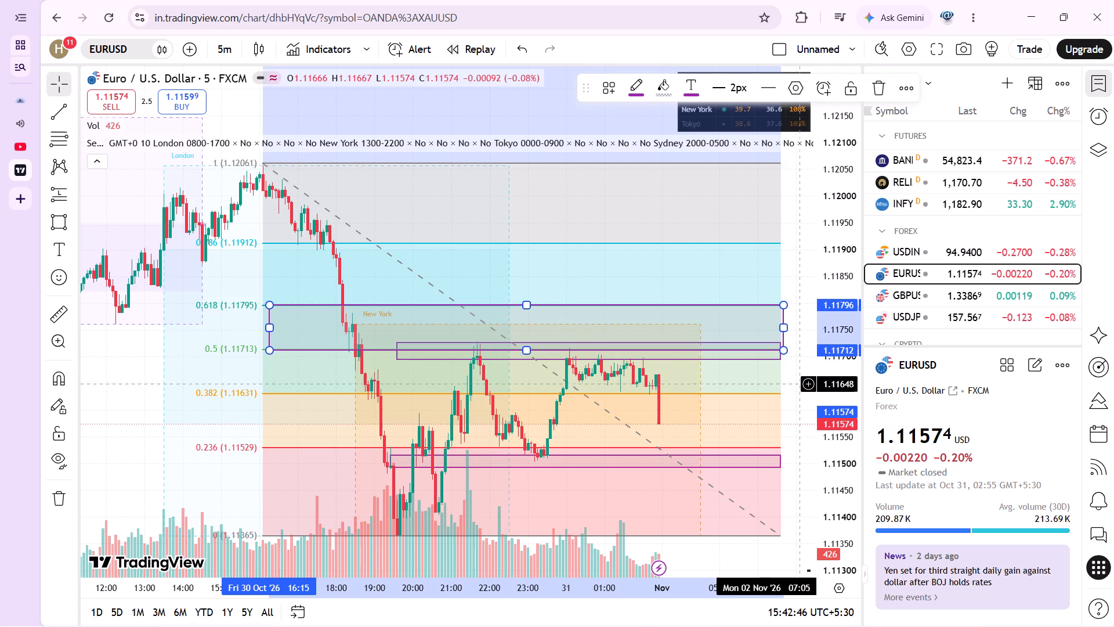
left_click(797, 386)
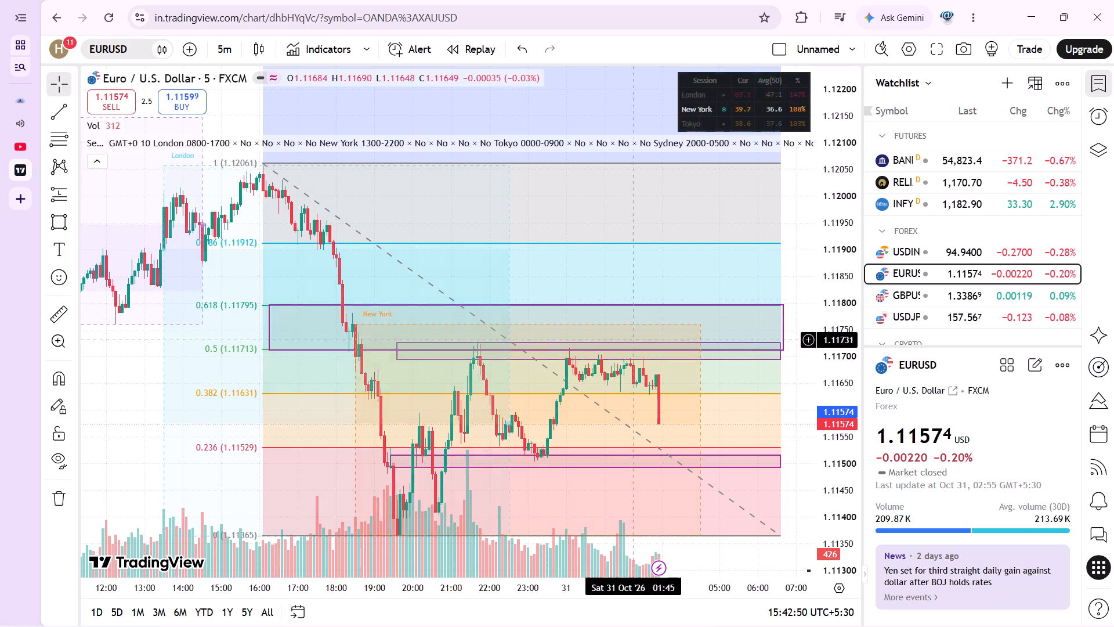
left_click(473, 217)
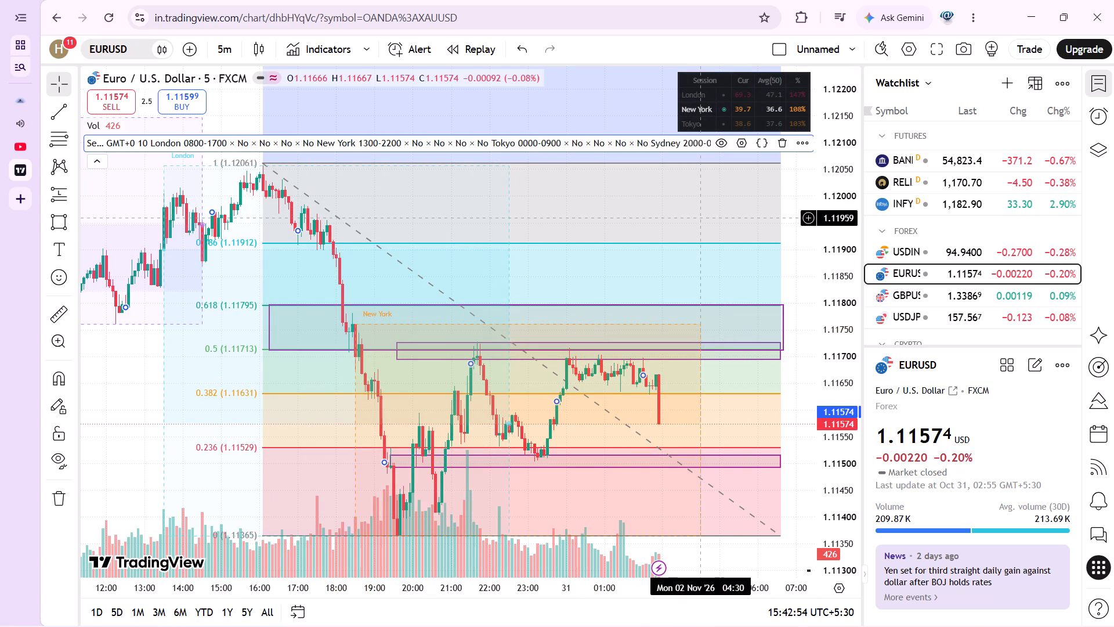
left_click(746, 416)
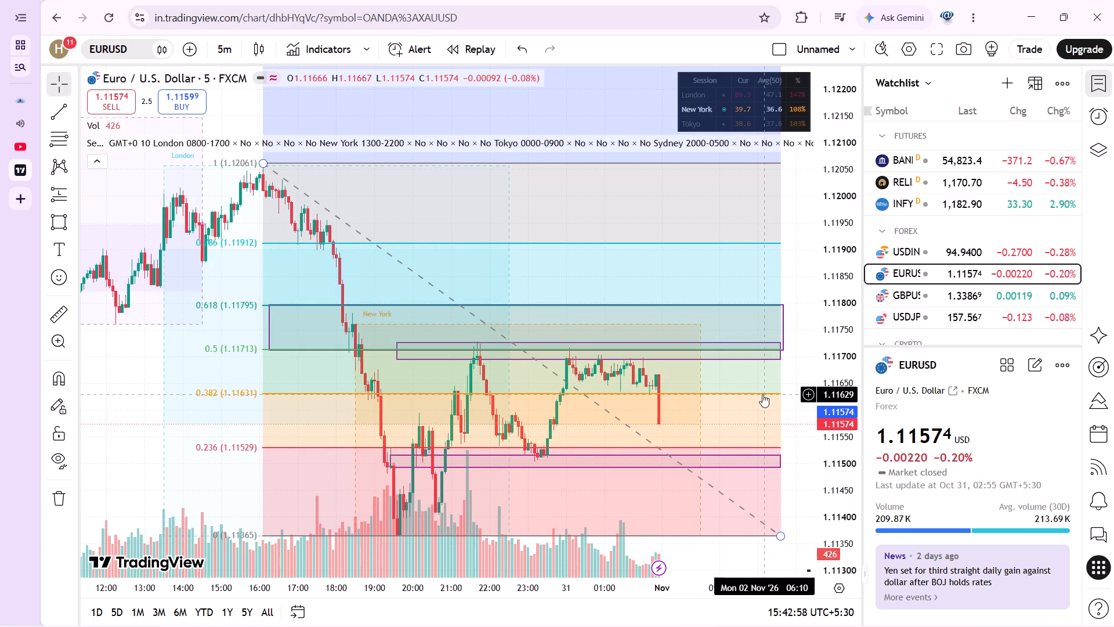
Delete the Fib retracement from the EURUSD chart, keeping the rectangle zones.
left_click(762, 394)
left_click(793, 87)
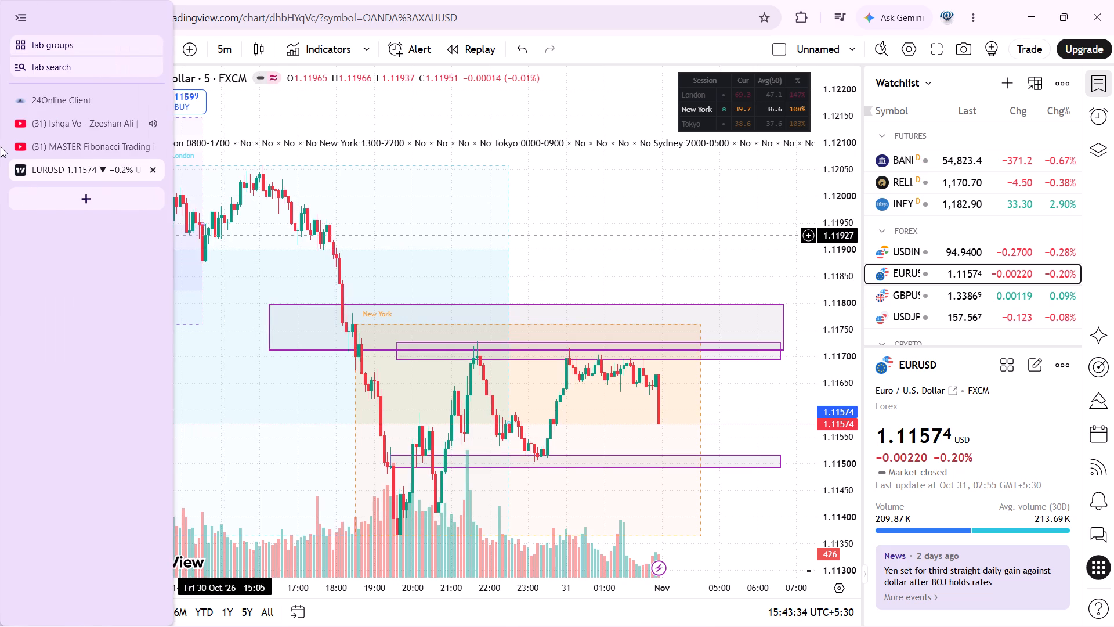
Open WhatsApp Web in a new browser tab.
left_click(46, 194)
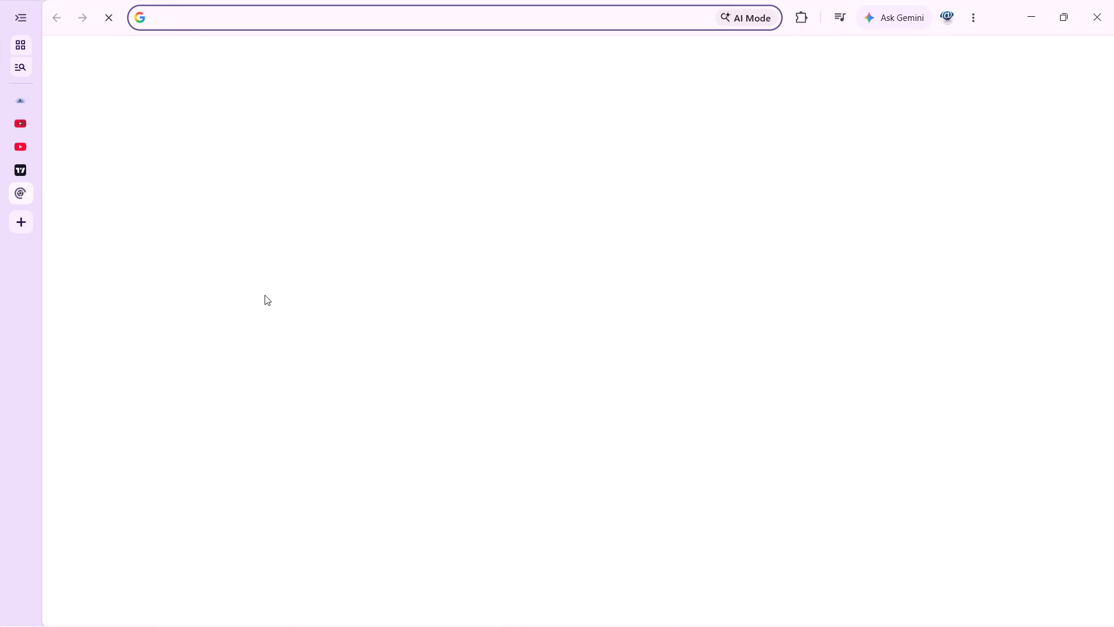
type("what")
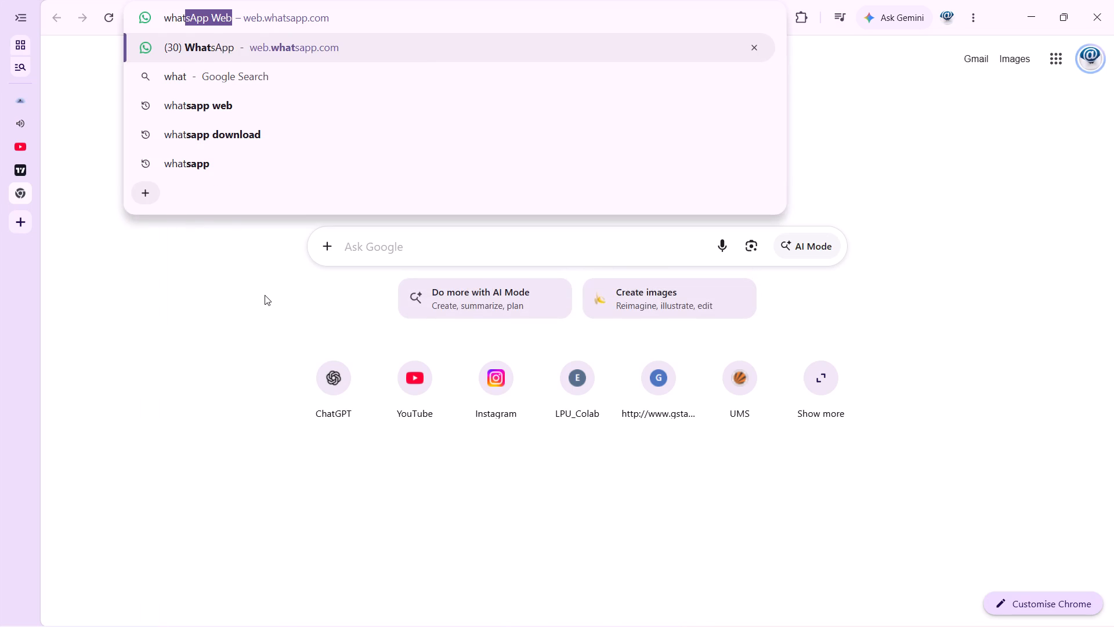
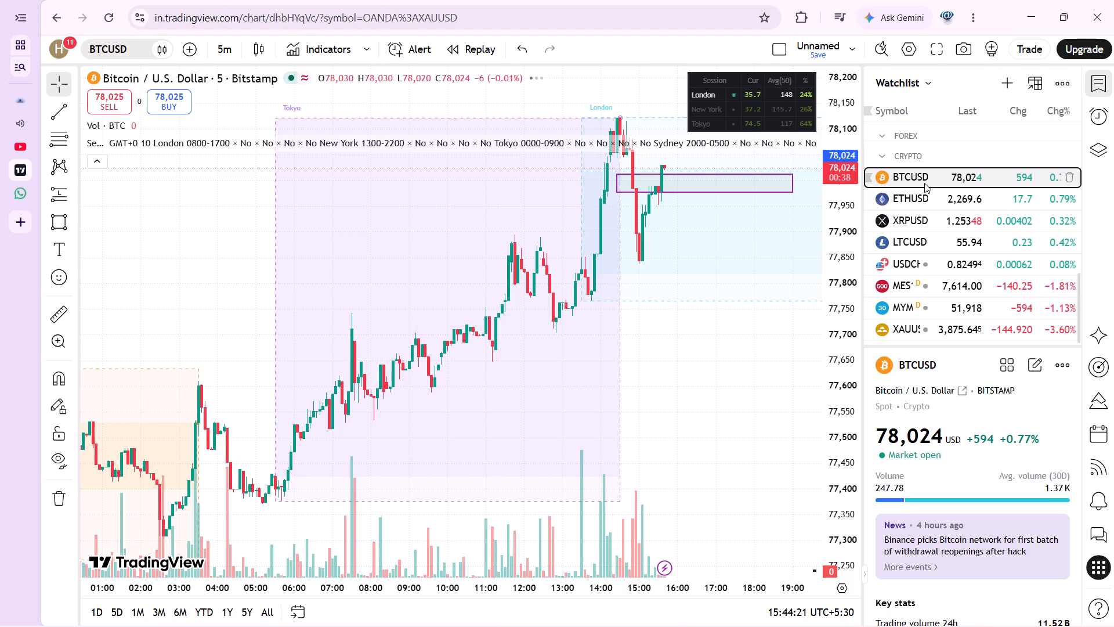
Review the LTCUSD, USDCHF, MES1! and MYM1! charts from the watchlist in turn.
left_click(928, 246)
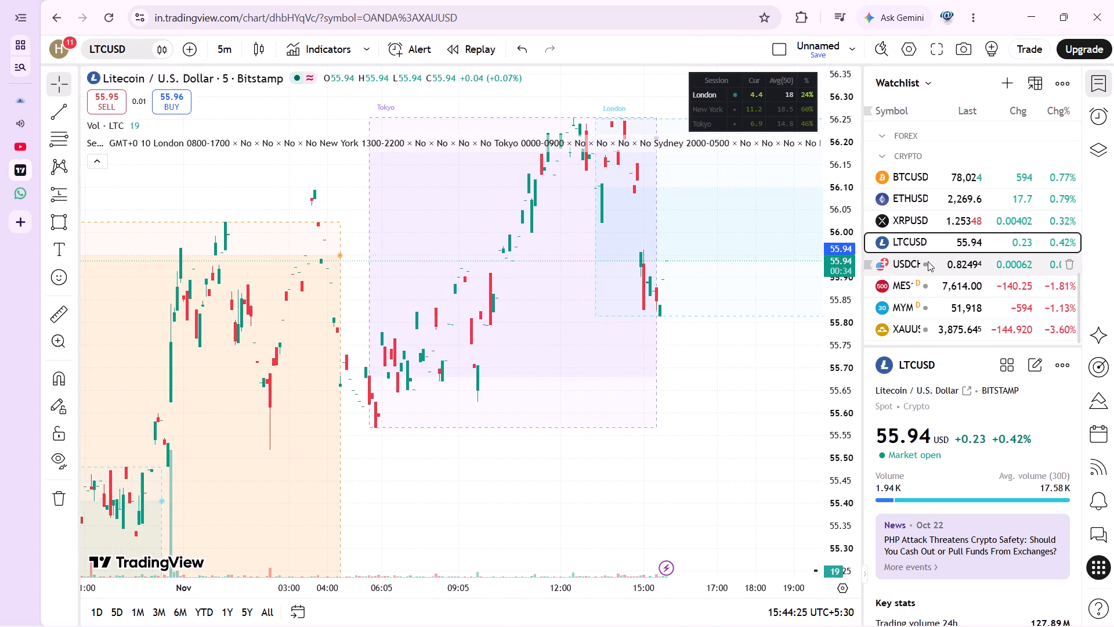
left_click(927, 262)
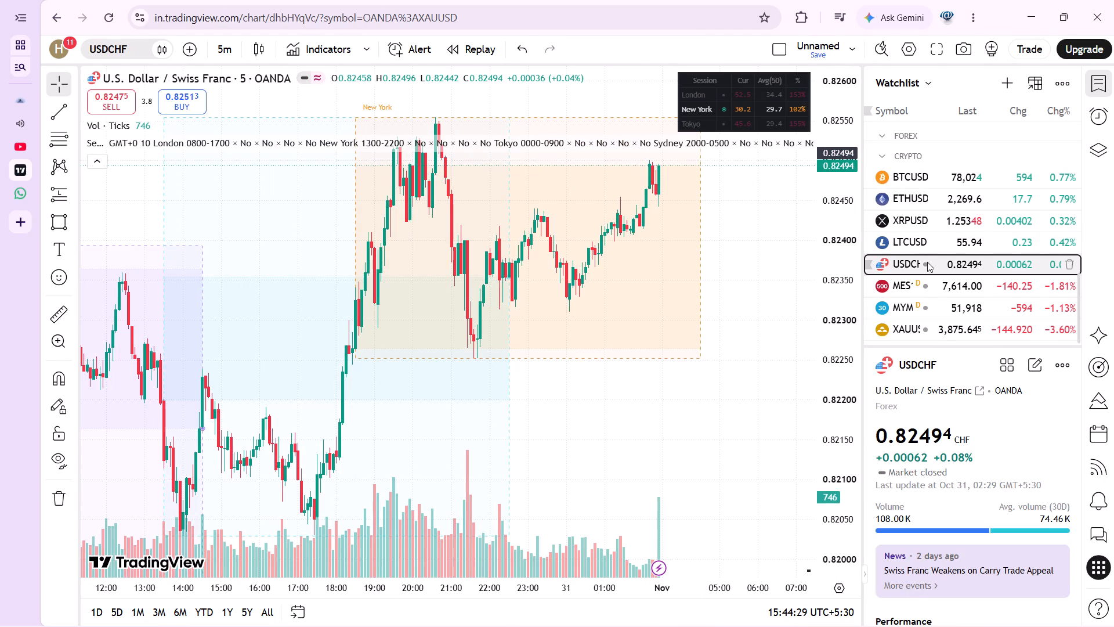
left_click(903, 285)
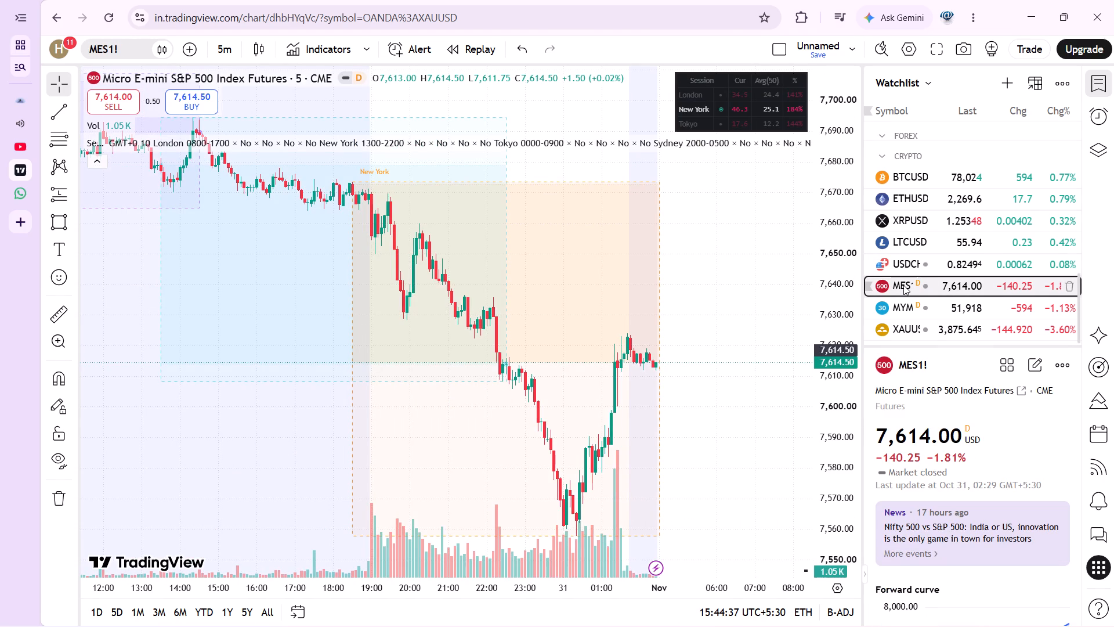
left_click(905, 303)
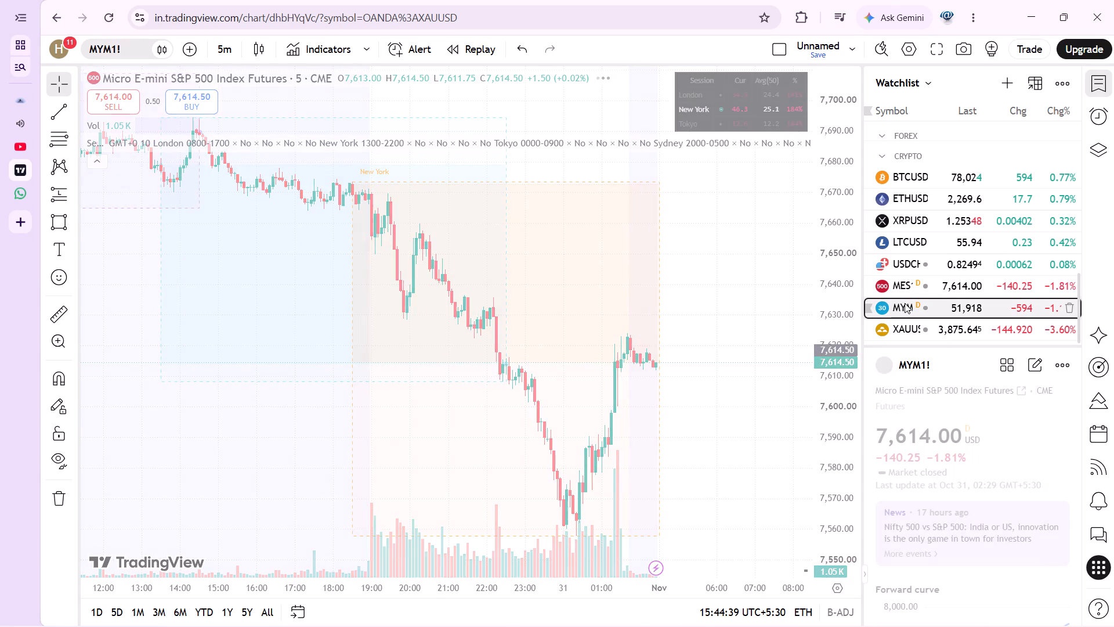
scroll(905, 303, "down", 2)
scroll(905, 303, "up", 7)
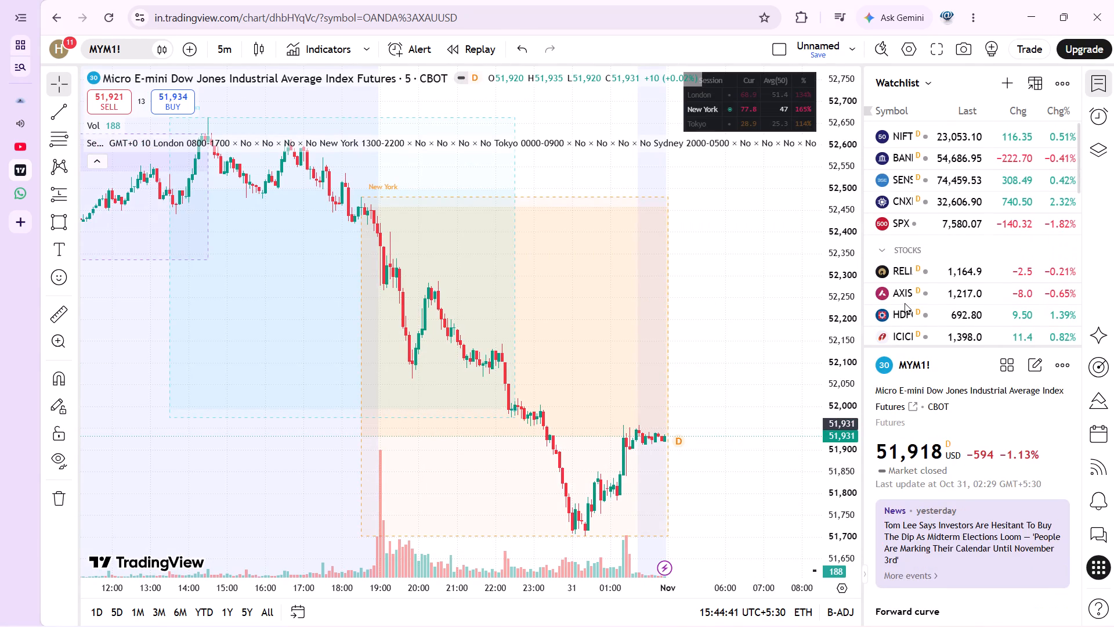
scroll(905, 303, "down", 7)
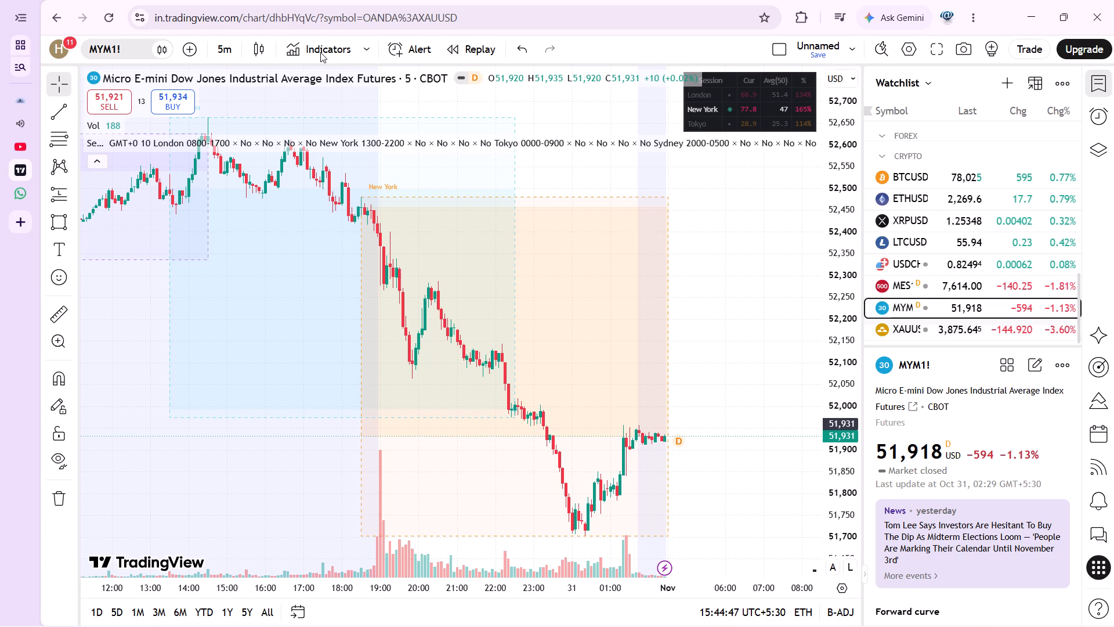
Switch the chart to SOLUSDT (SOL / TetherUS, Binance) through the crypto symbol search.
left_click(125, 53)
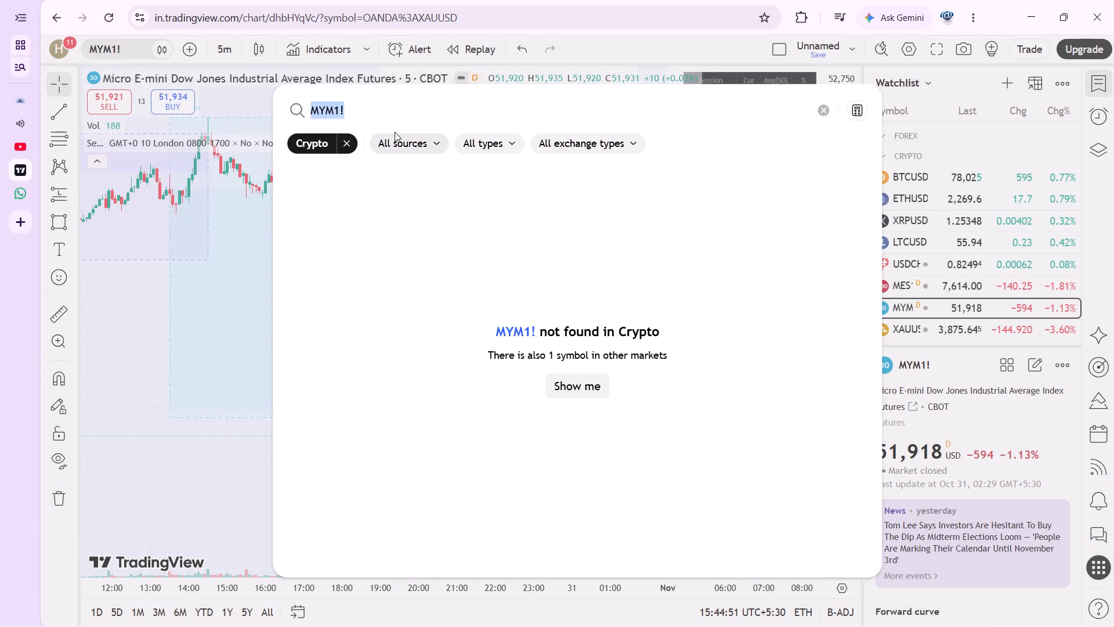
key("BackSpace")
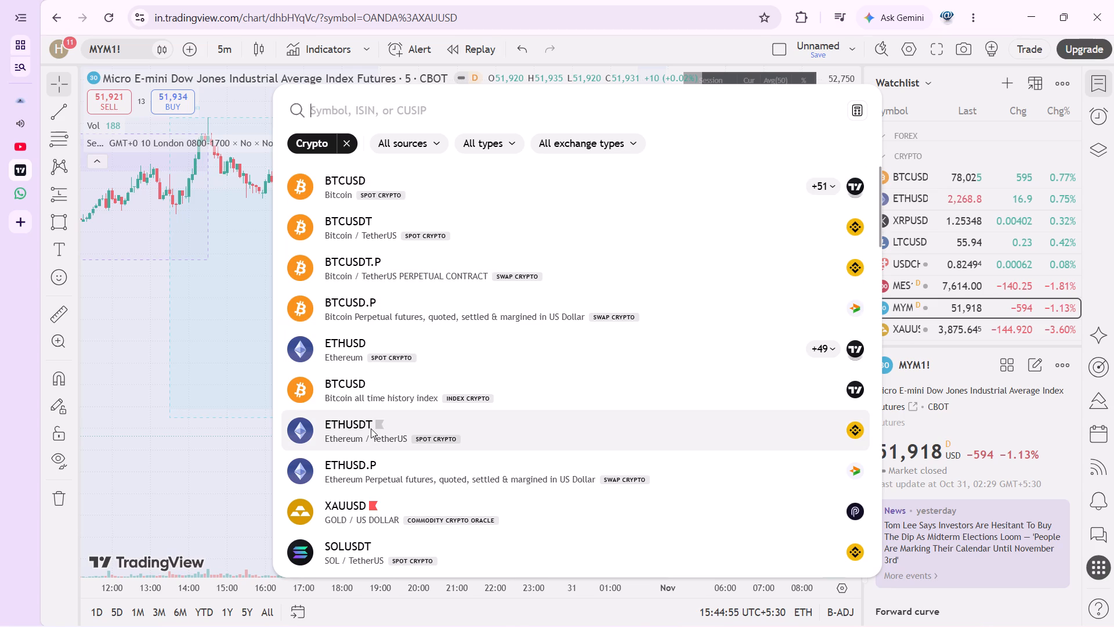
scroll(371, 428, "down", 3)
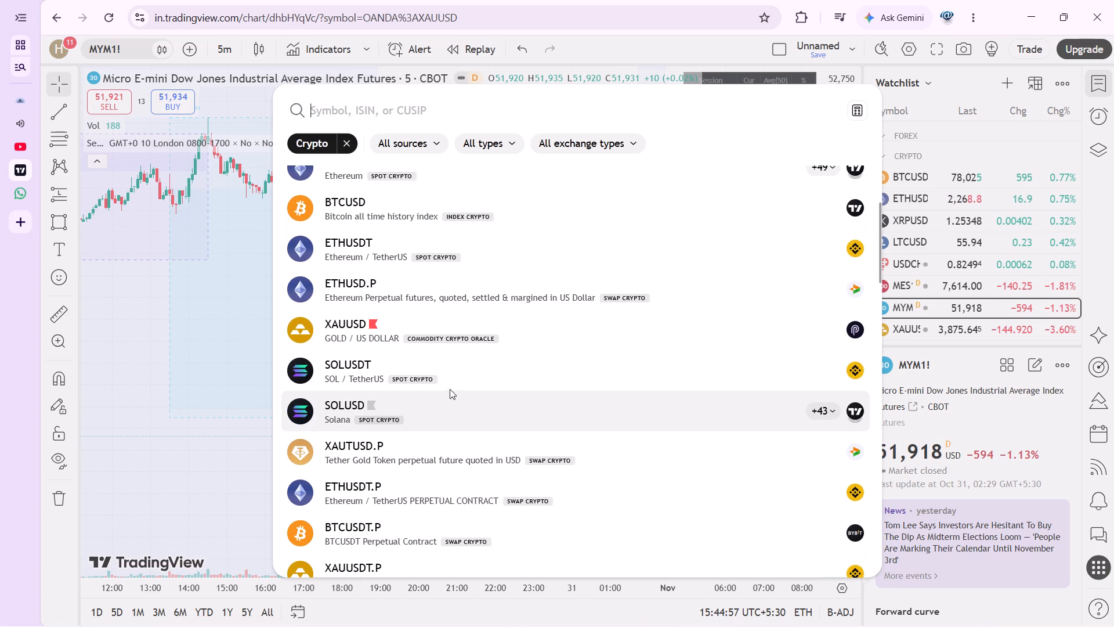
left_click(458, 381)
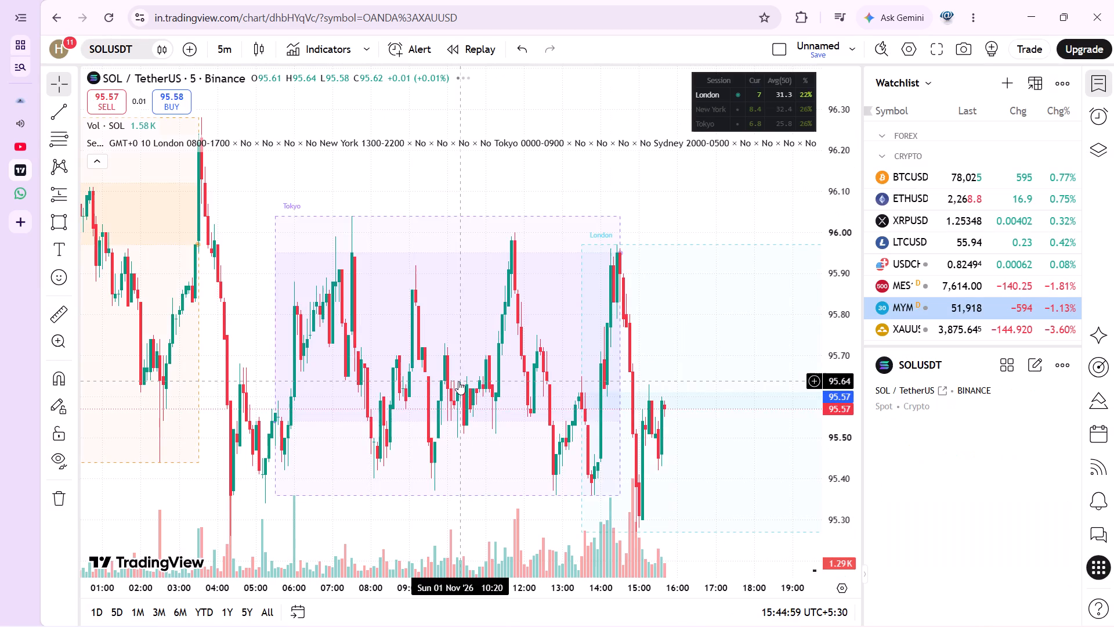
Examine the SOLUSDT 5-minute price action across the New York, Tokyo and London sessions of 31 Oct to 1 Nov.
scroll(458, 381, "left", 2)
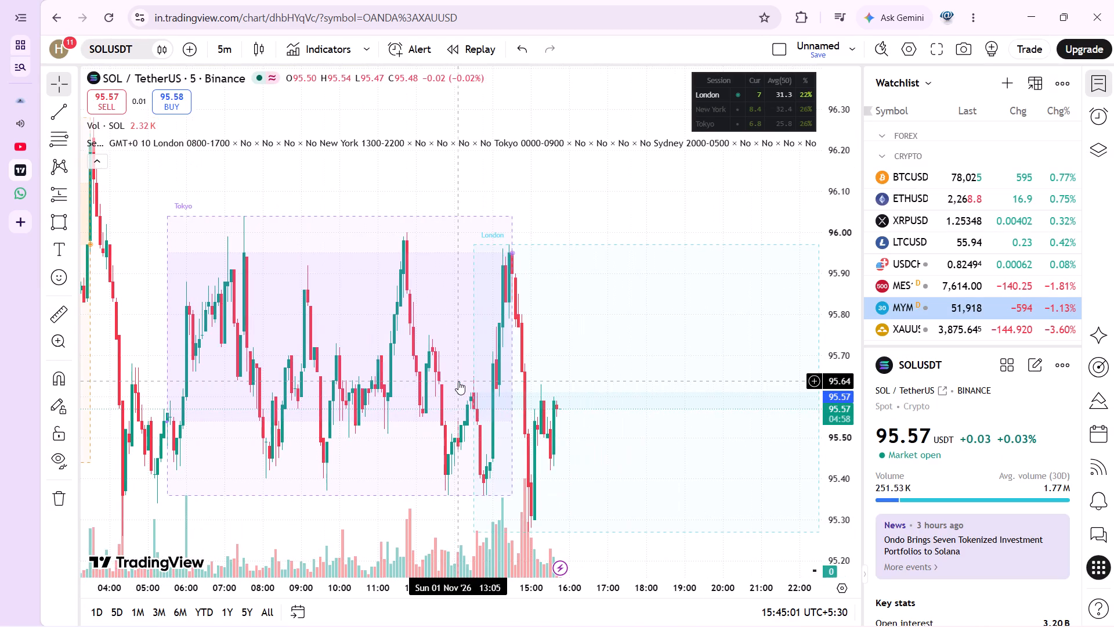
scroll(458, 381, "up", 3)
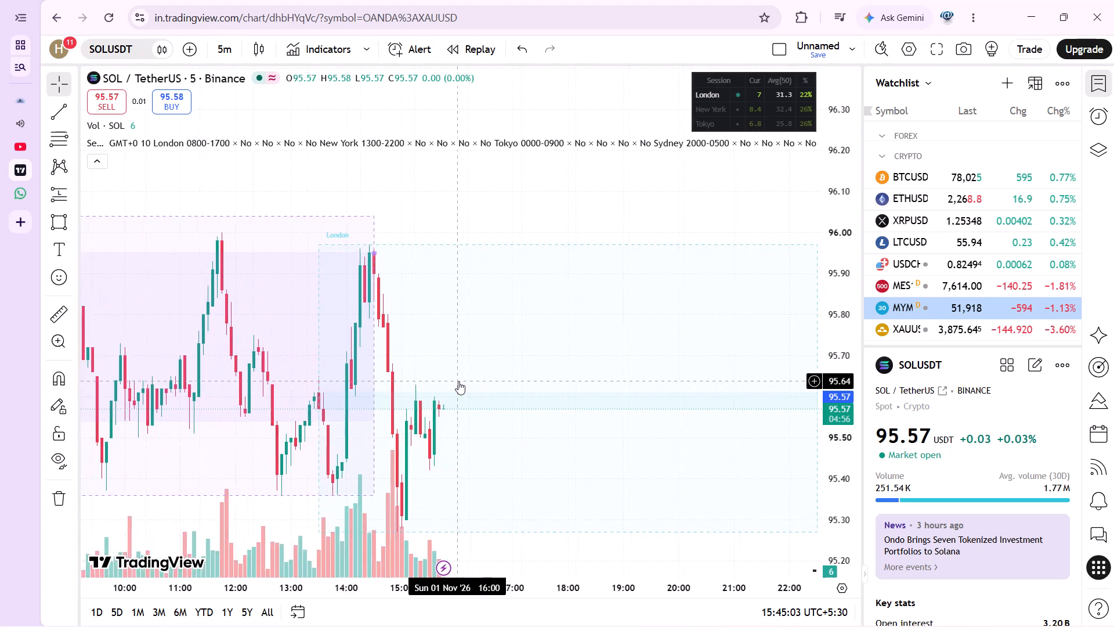
scroll(458, 381, "up", 2)
scroll(460, 362, "right", 1)
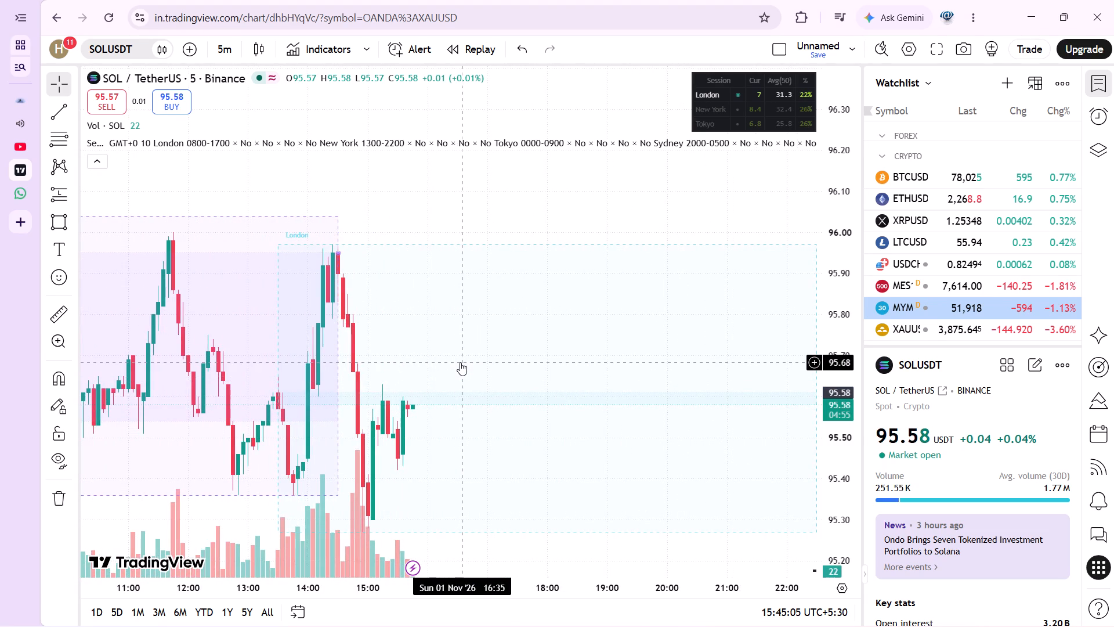
scroll(460, 362, "right", 1)
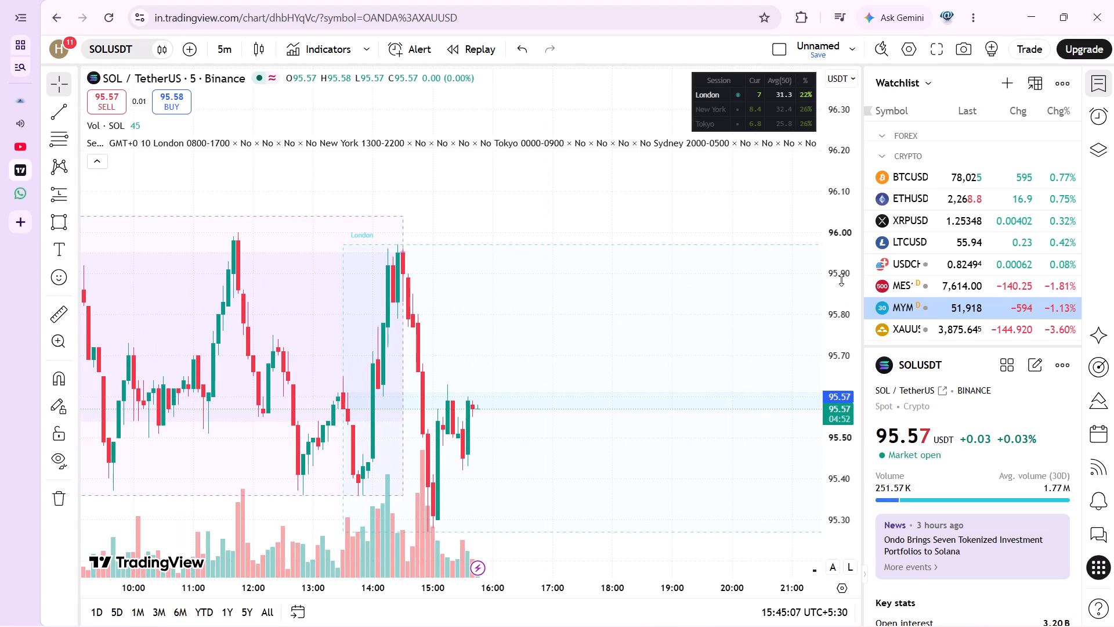
left_click_drag(841, 280, 849, 442)
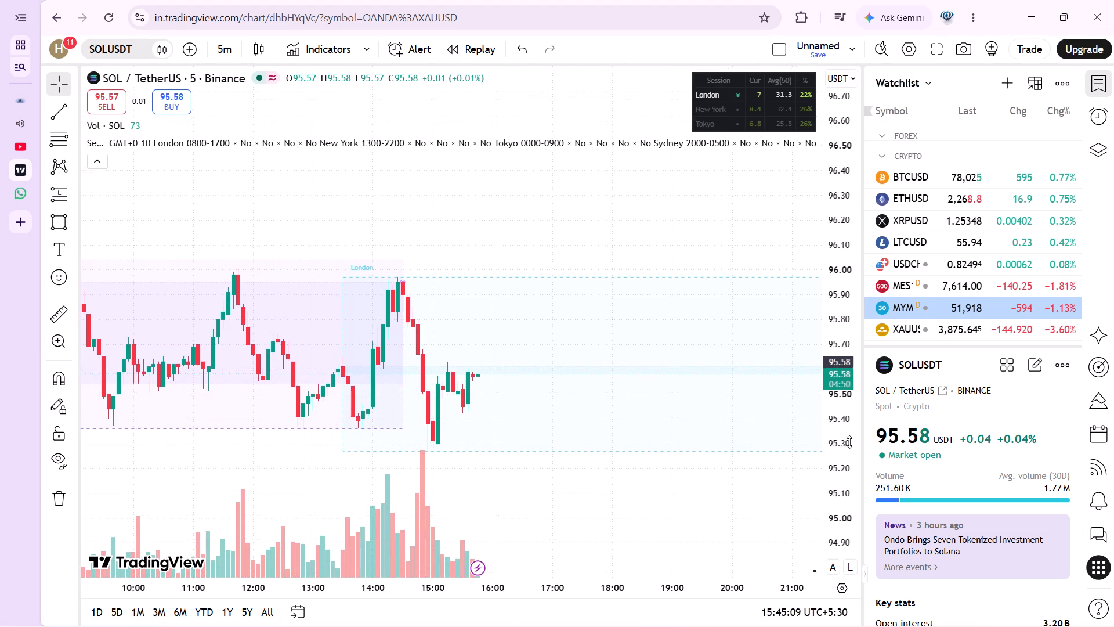
left_click_drag(849, 442, 849, 442)
scroll(553, 393, "right", 4)
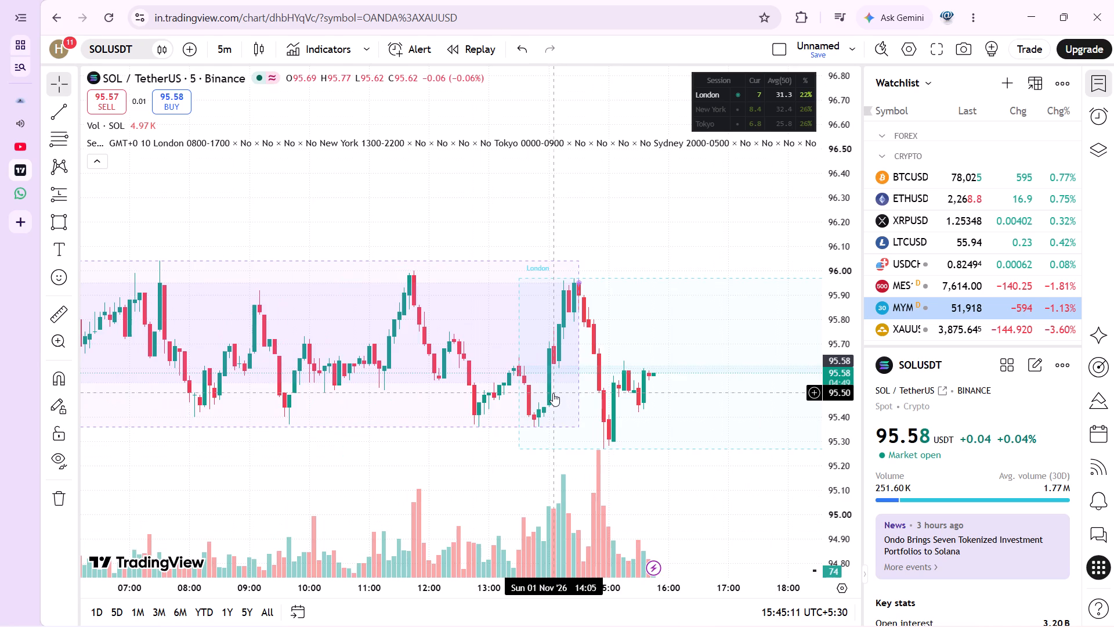
scroll(553, 393, "right", 2)
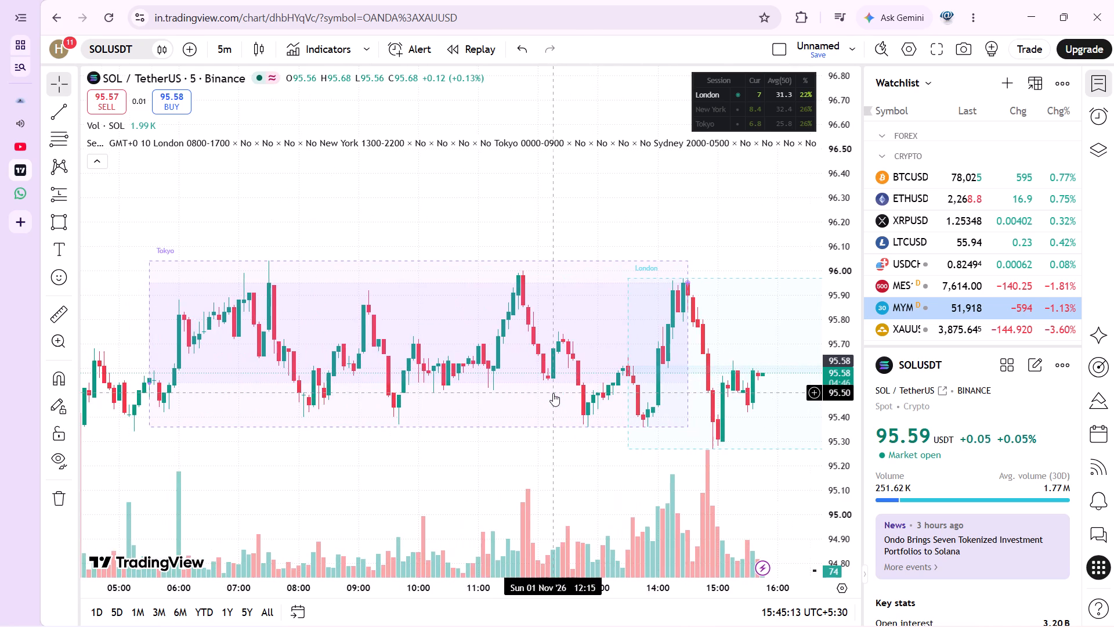
scroll(553, 393, "right", 3)
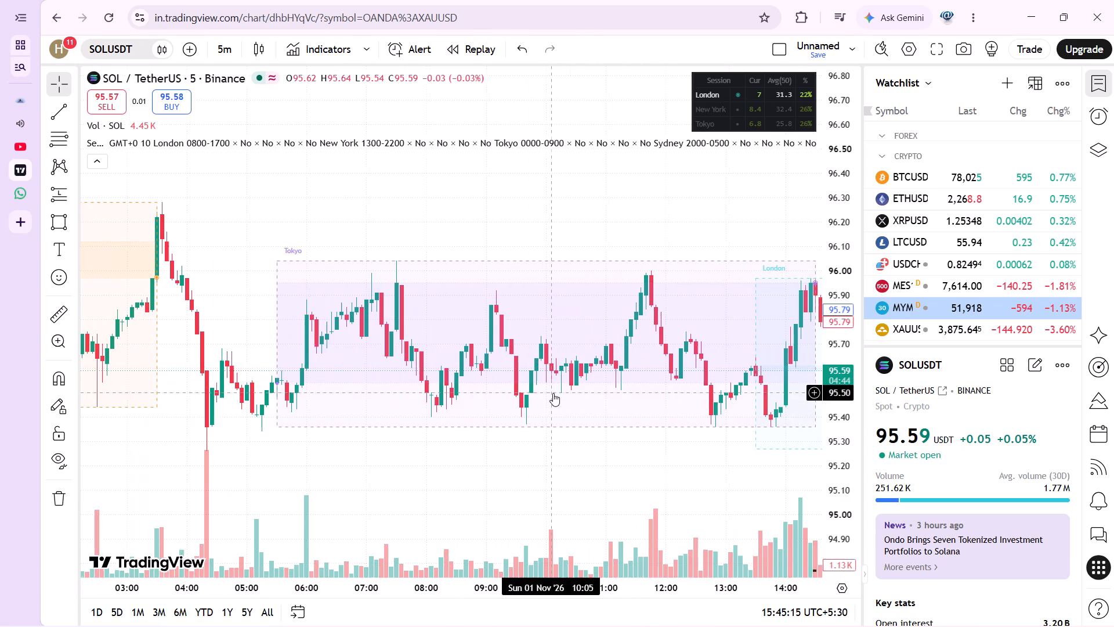
scroll(553, 393, "left", 3)
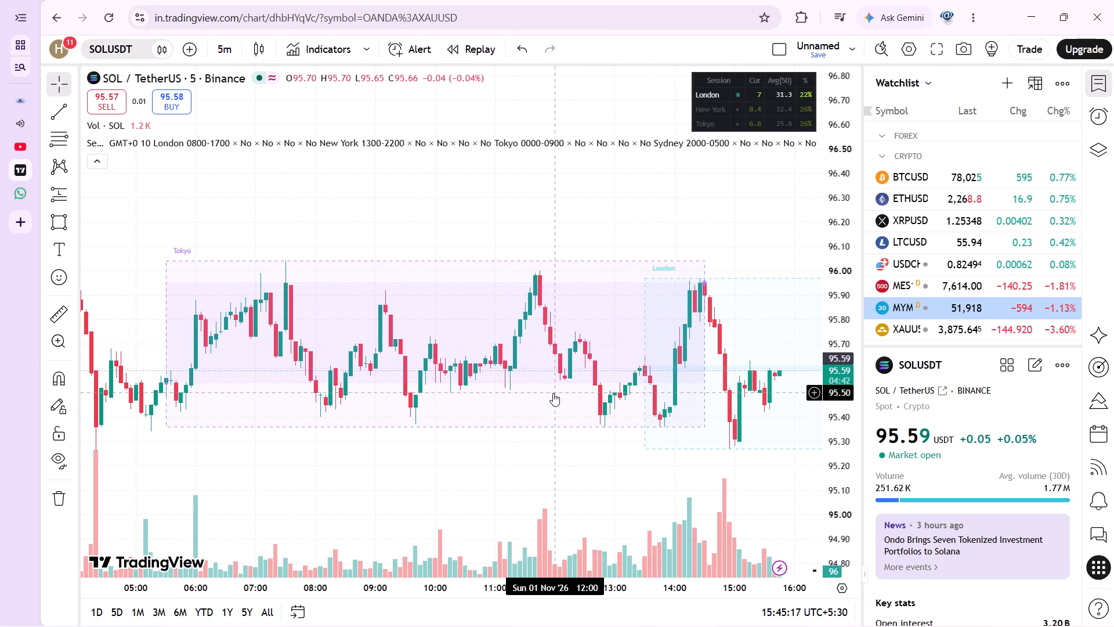
left_click_drag(353, 592, 469, 592)
scroll(562, 472, "left", 2)
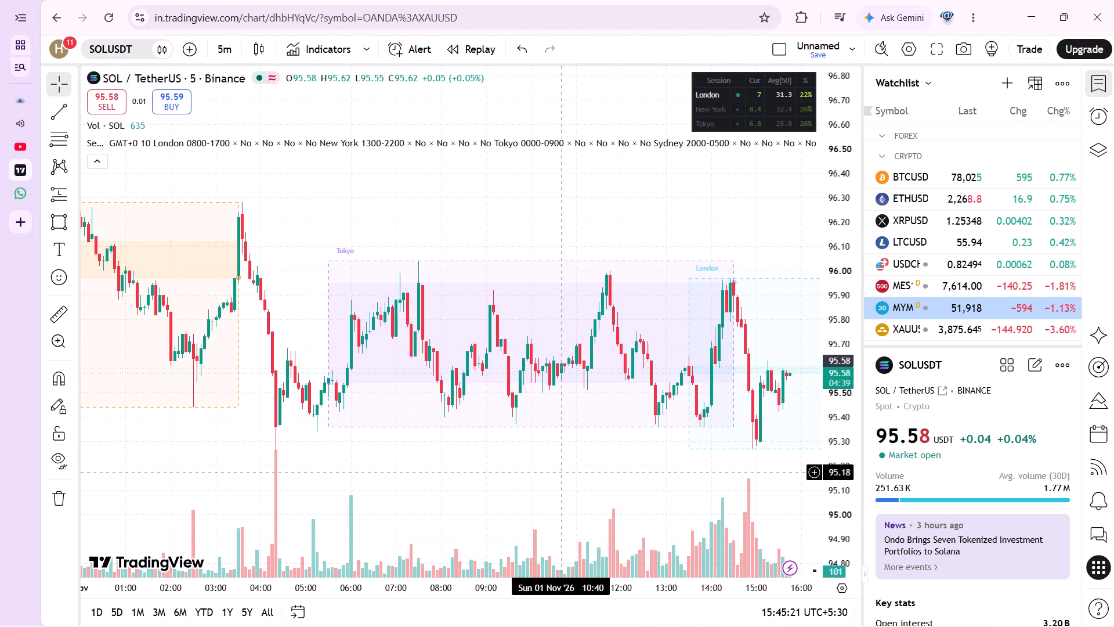
scroll(562, 472, "left", 2)
scroll(562, 472, "right", 1)
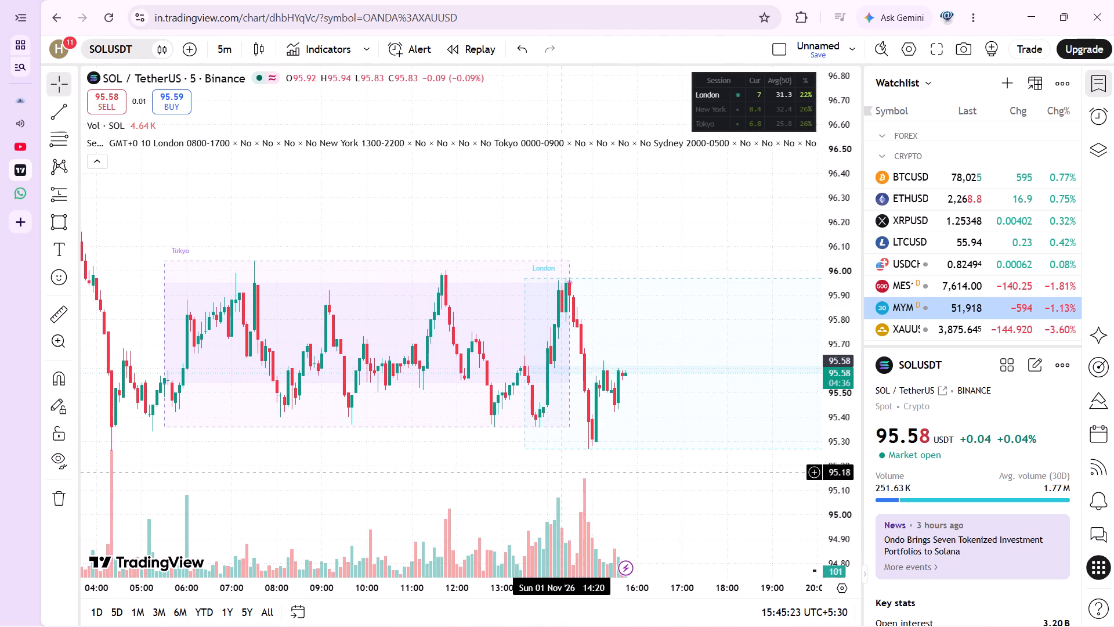
scroll(562, 472, "right", 1)
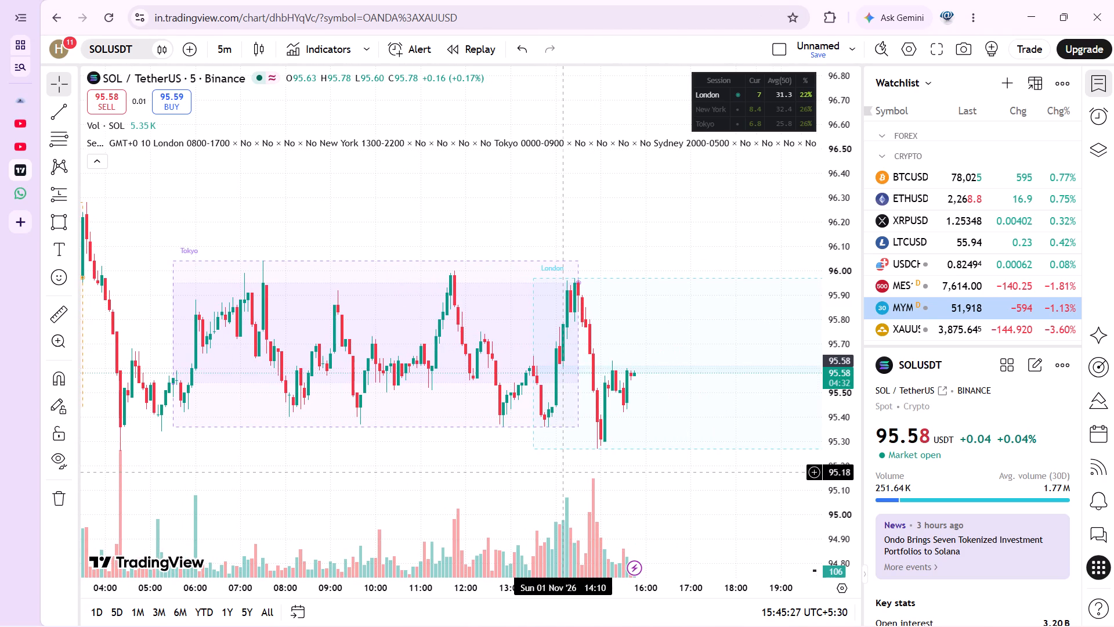
scroll(562, 472, "right", 2)
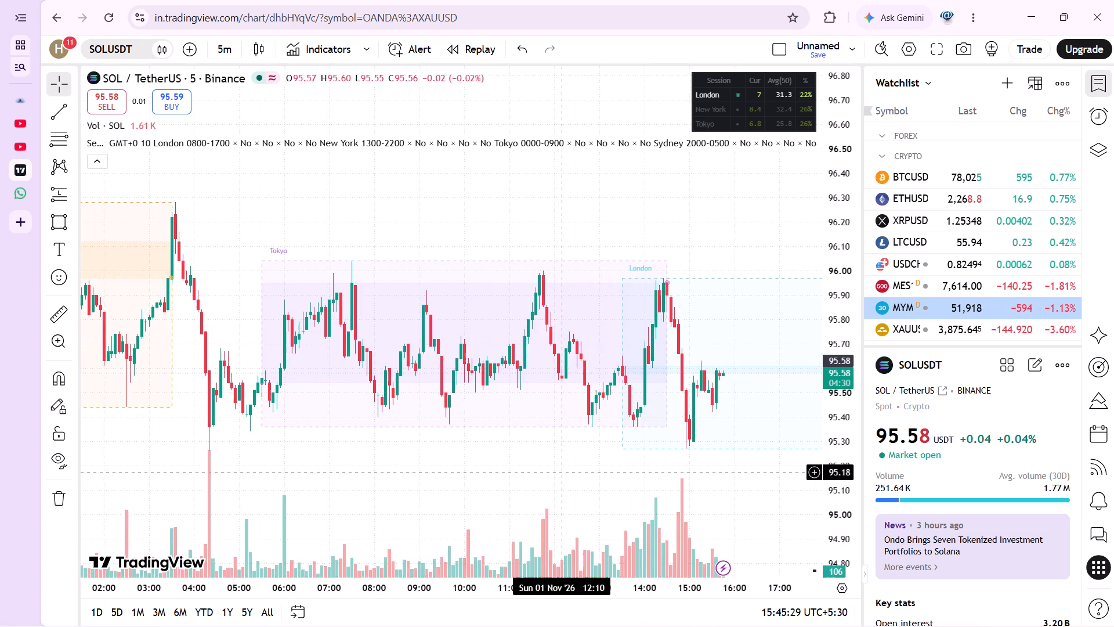
scroll(562, 472, "right", 4)
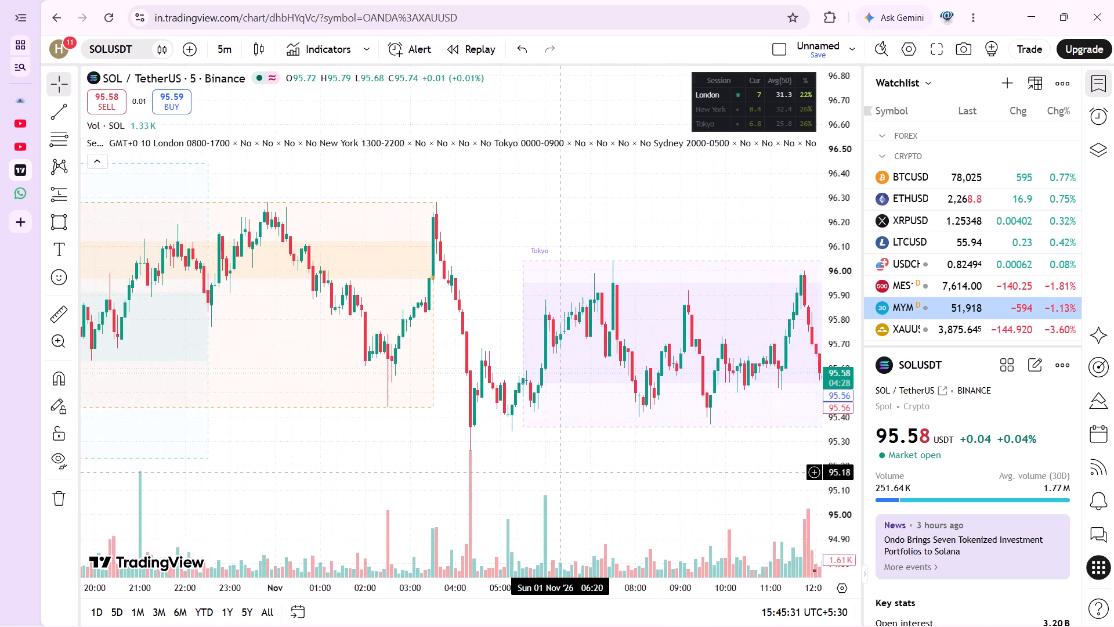
scroll(562, 472, "right", 1)
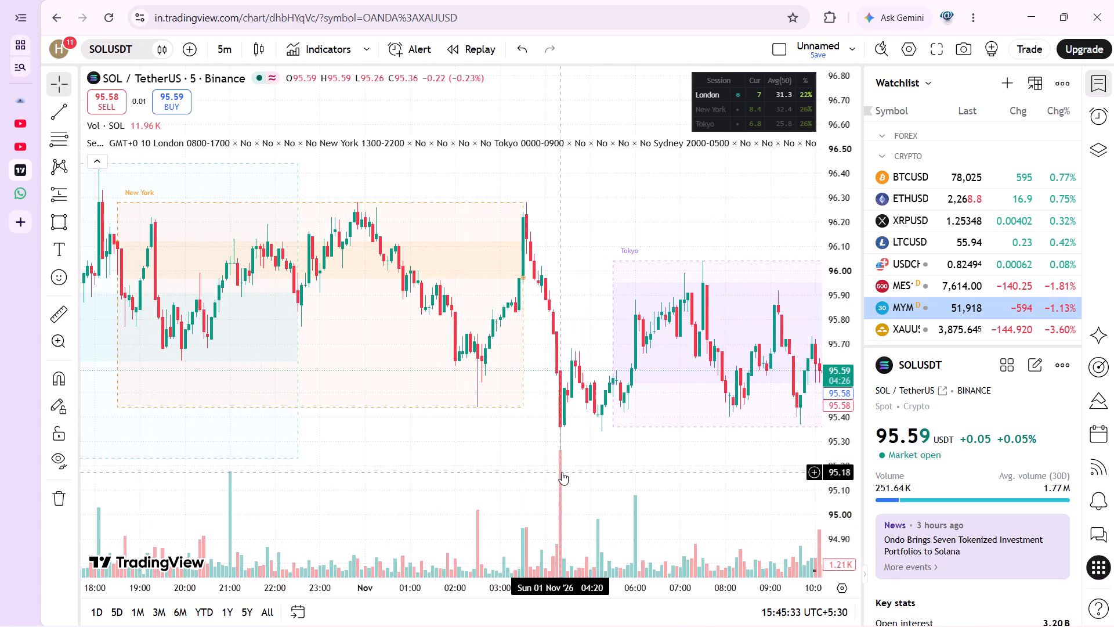
scroll(562, 472, "right", 1)
scroll(562, 472, "left", 6)
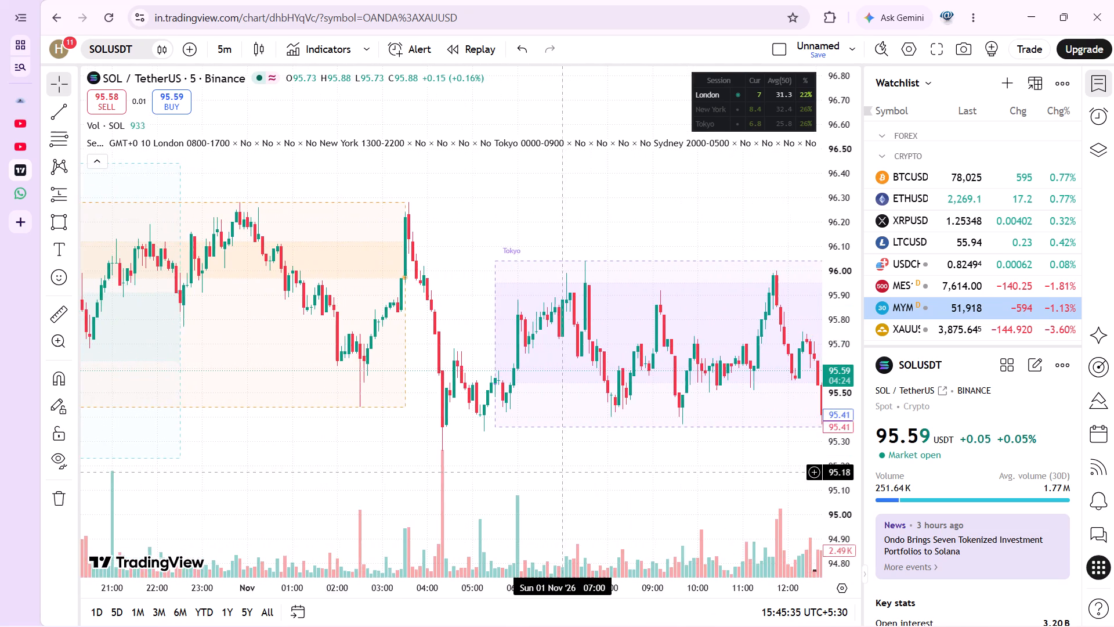
scroll(562, 472, "left", 3)
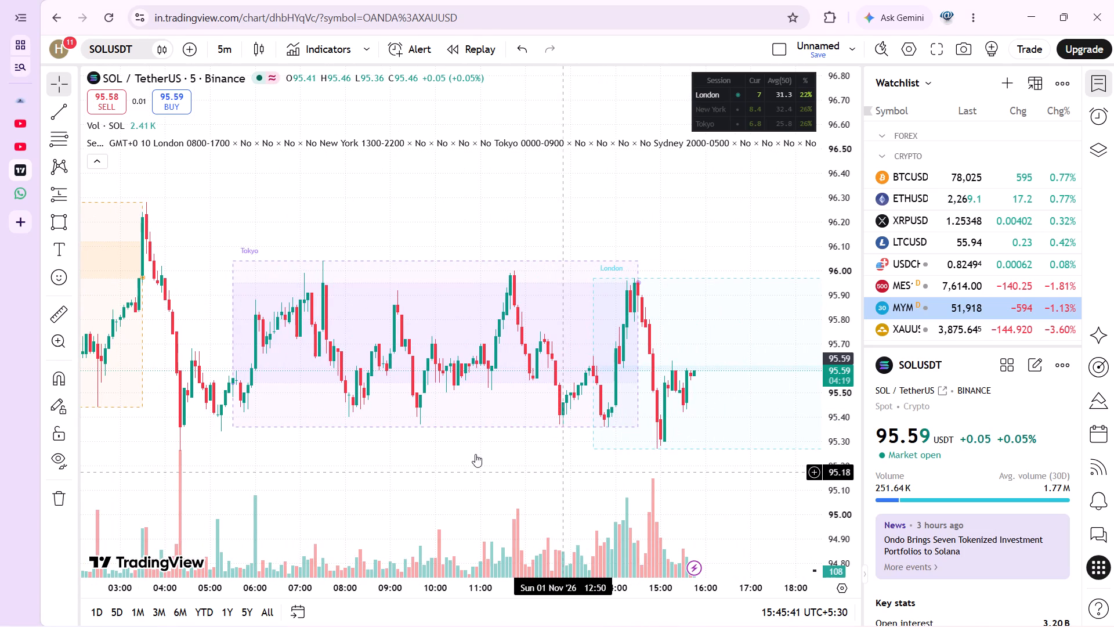
Start a rectangle on the SOLUSDT chart with its first corner at about 96.04 on 1 Nov 04:05.
left_click(60, 222)
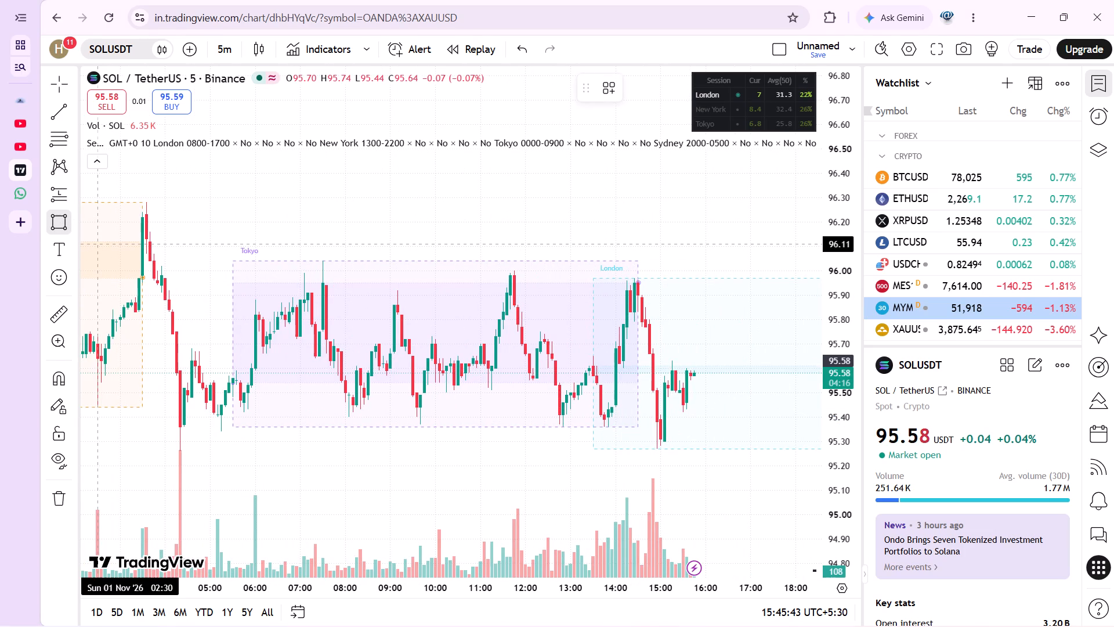
left_click(168, 261)
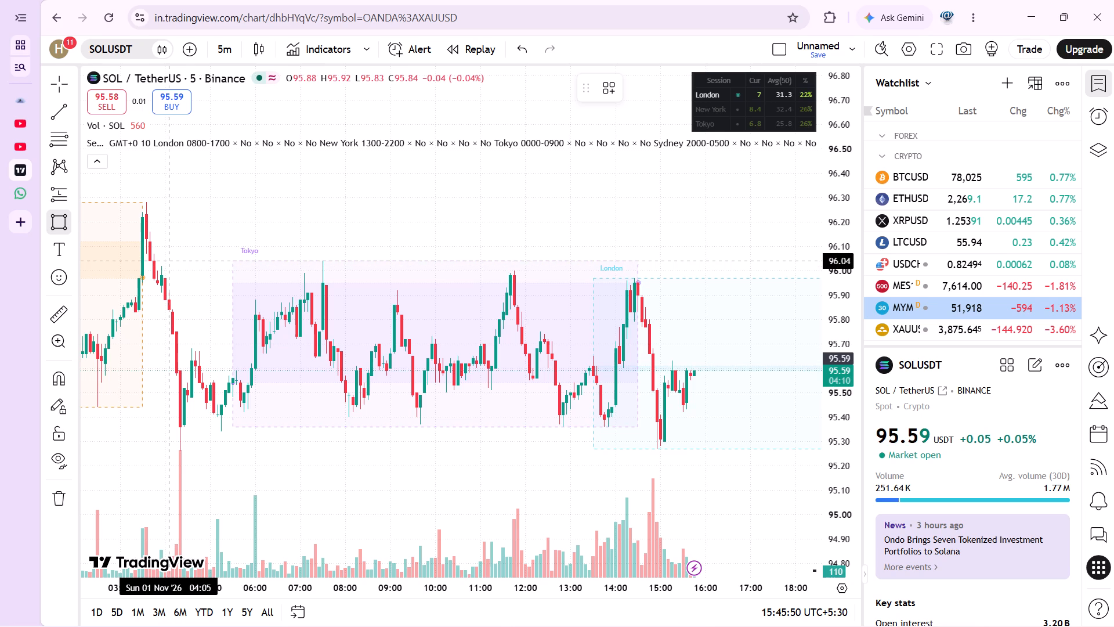